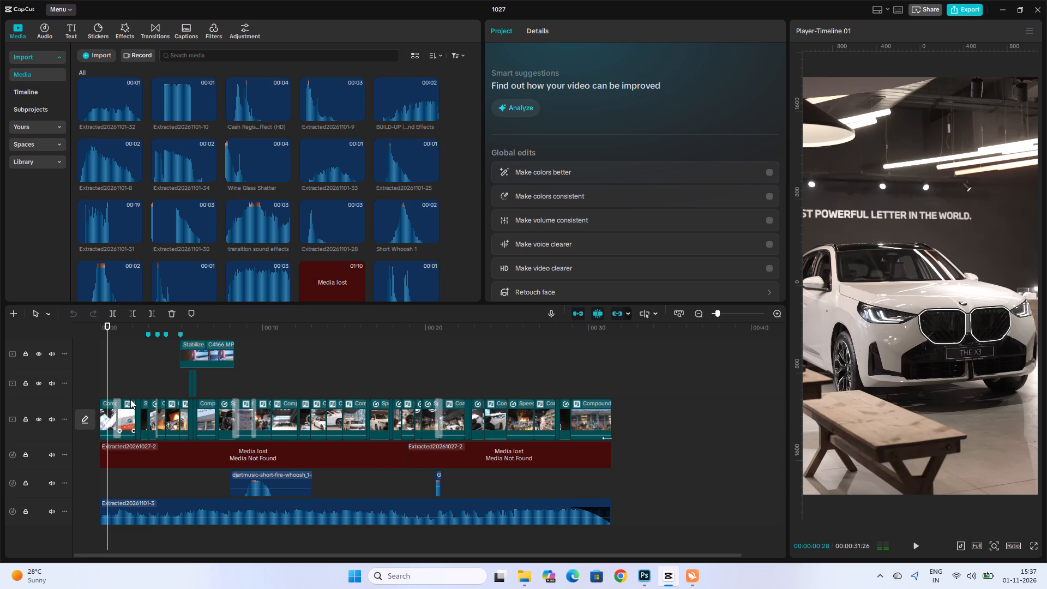
Play back the opening of the timeline through the first stretch of the stabilized overlay clip.
key(space)
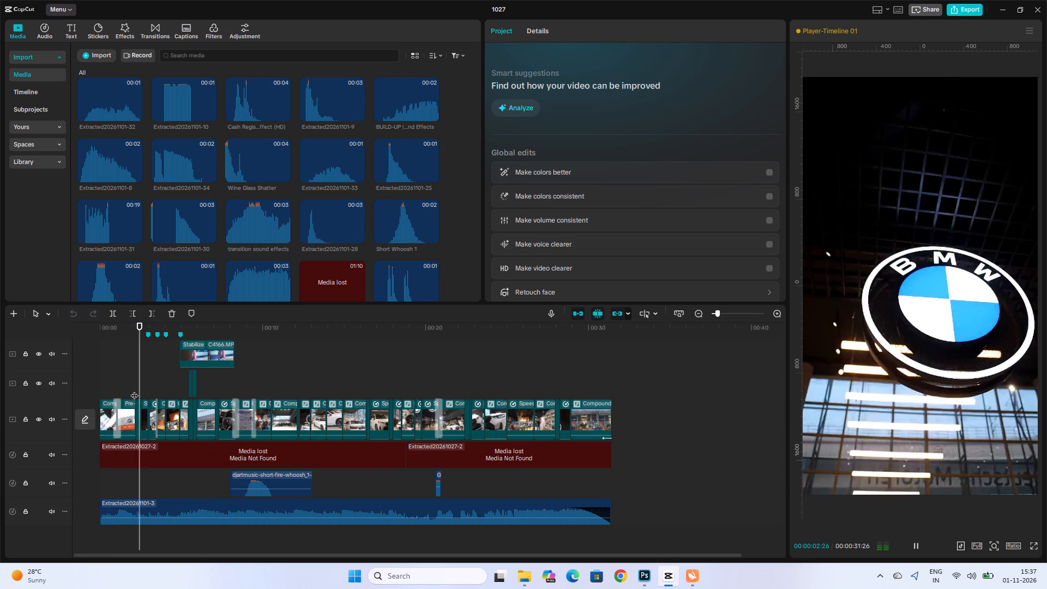
click(121, 365)
key(space)
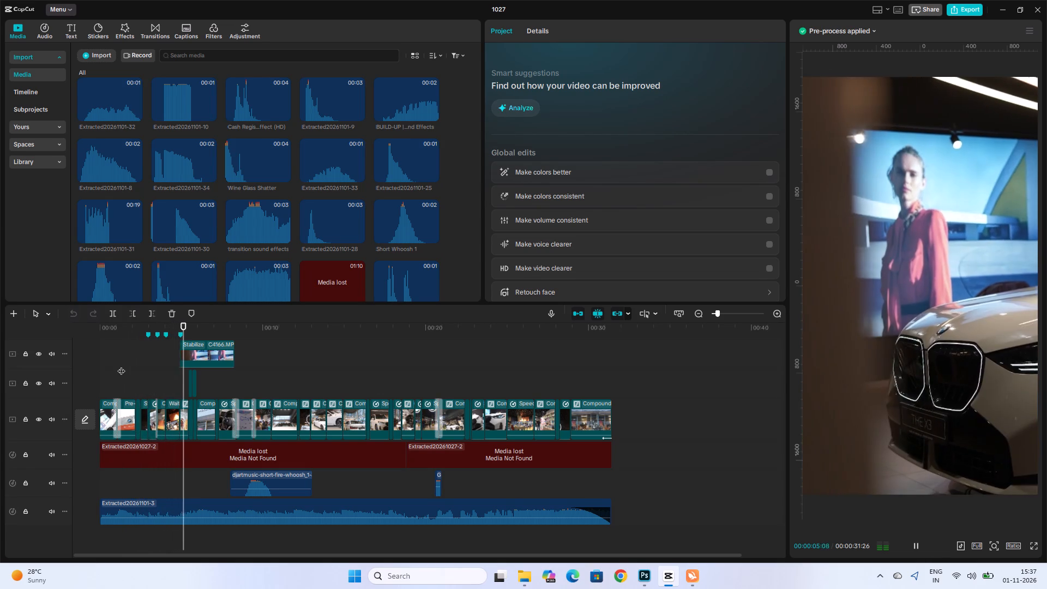
key(space)
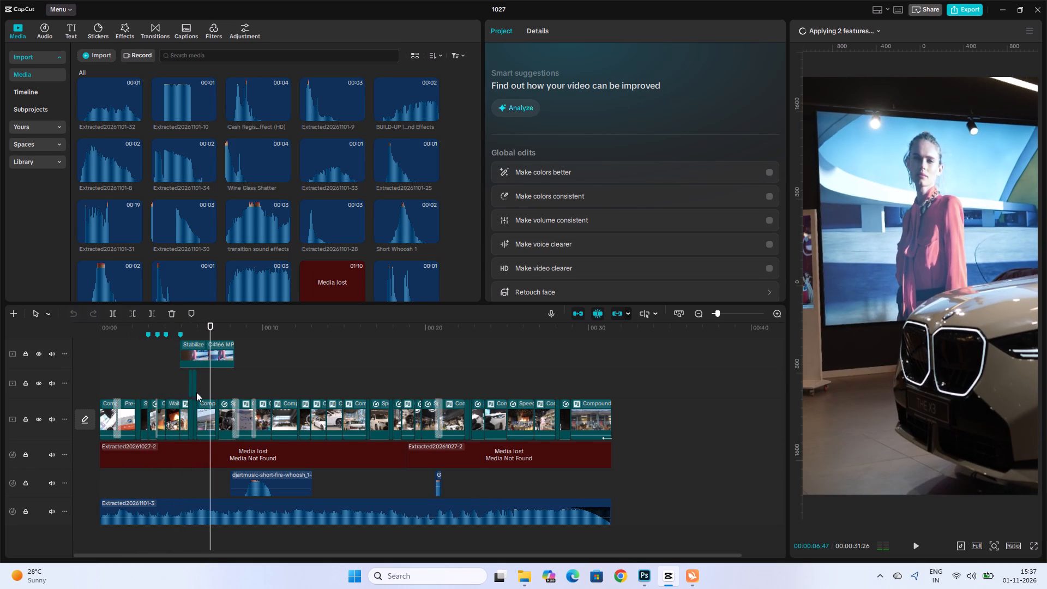
Replay the stabilized overlay clip of the white car and examine its camera movement for a cut or speed-change point.
scroll(197, 392, up, 7)
click(179, 400)
ctrl+scroll(225, 452, up, 13)
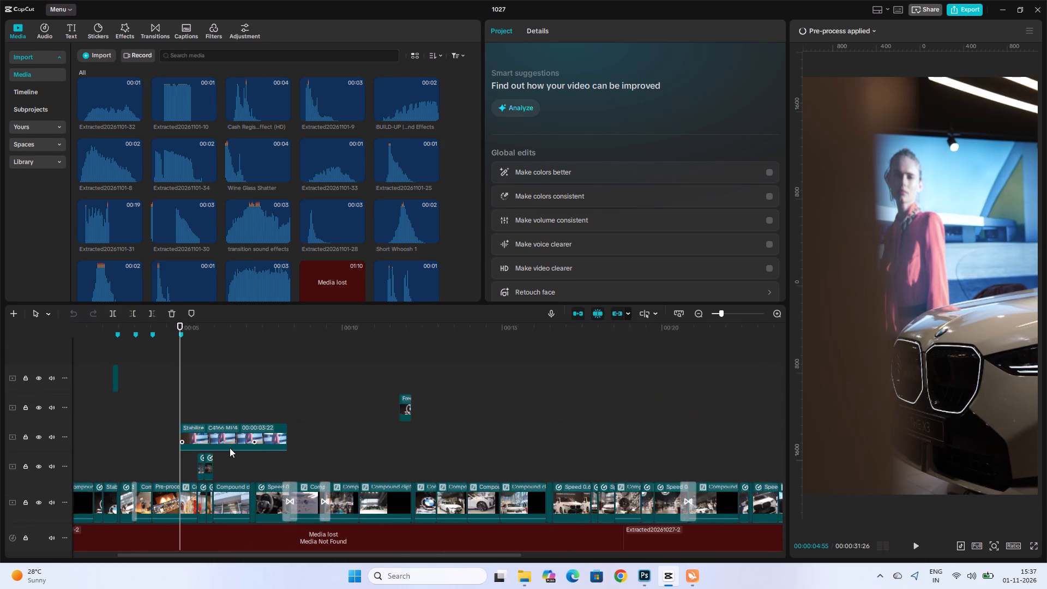
ctrl+scroll(230, 448, up, 13)
key(space)
key(space)
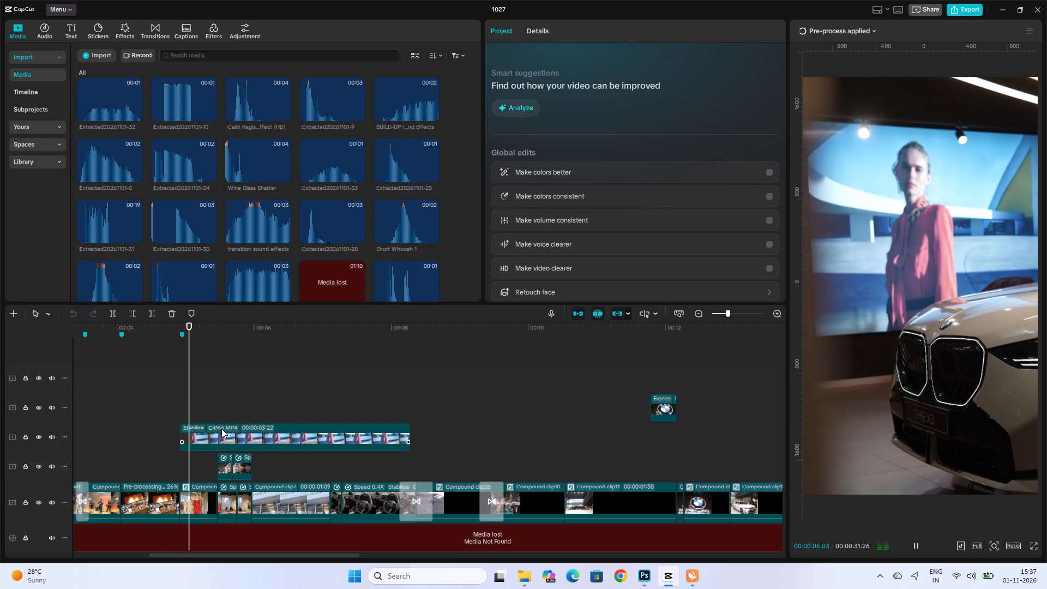
click(183, 407)
key(space)
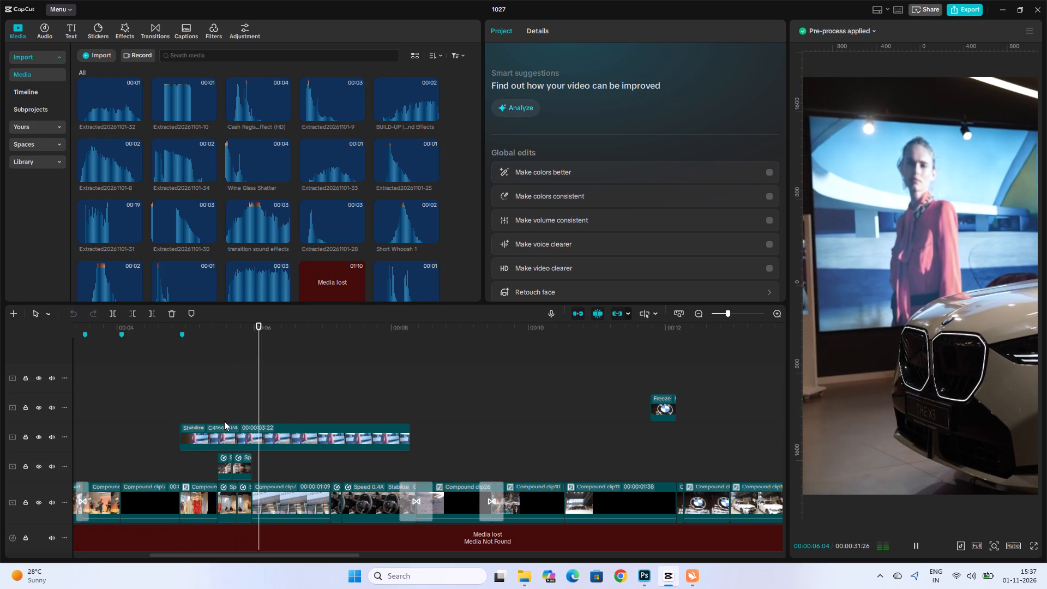
key(space)
click(245, 426)
key(space)
click(238, 414)
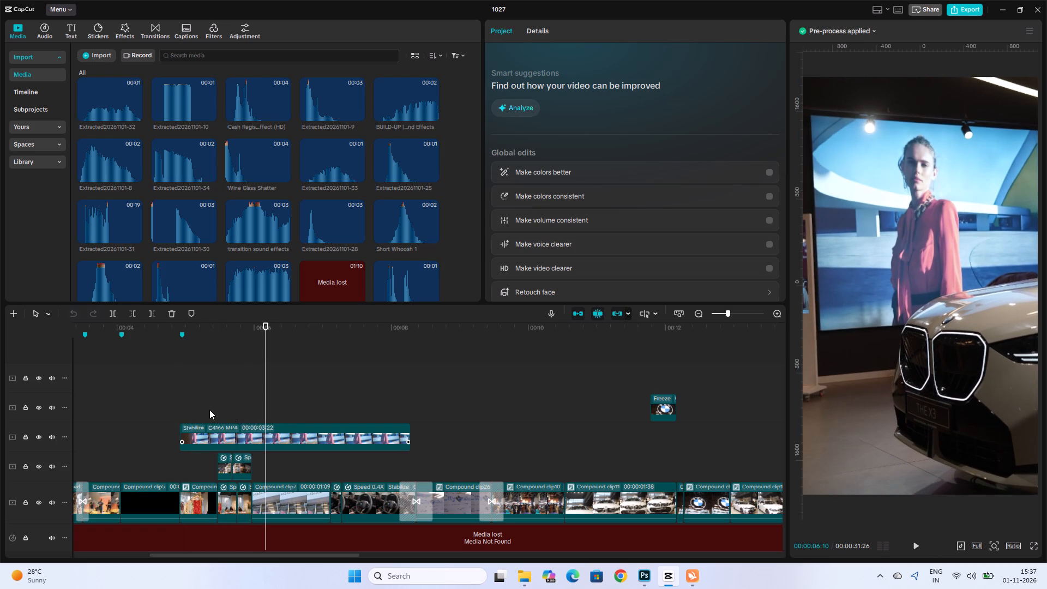
click(206, 410)
key(space)
key(space)
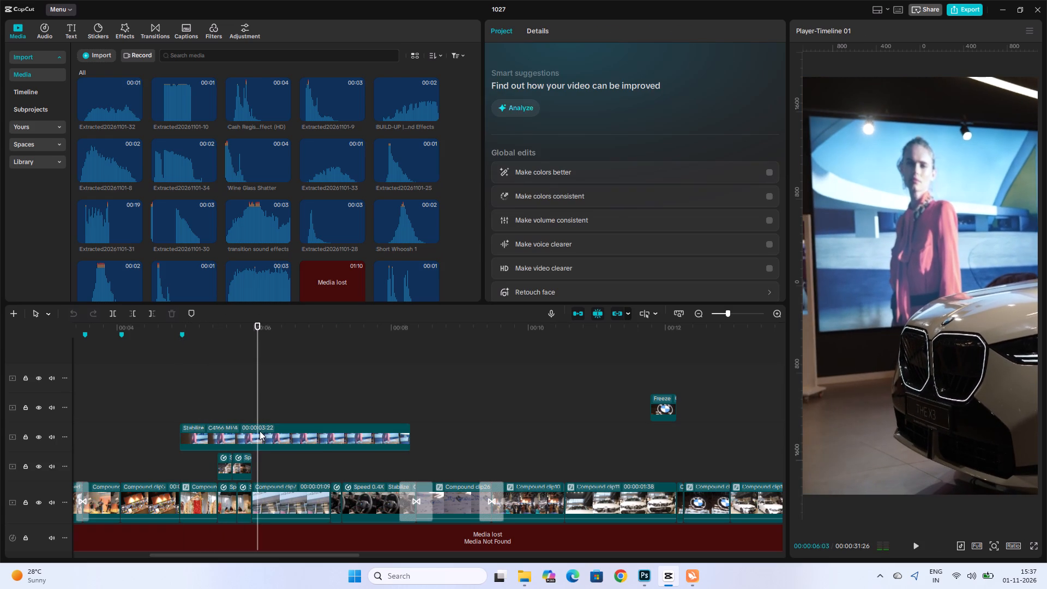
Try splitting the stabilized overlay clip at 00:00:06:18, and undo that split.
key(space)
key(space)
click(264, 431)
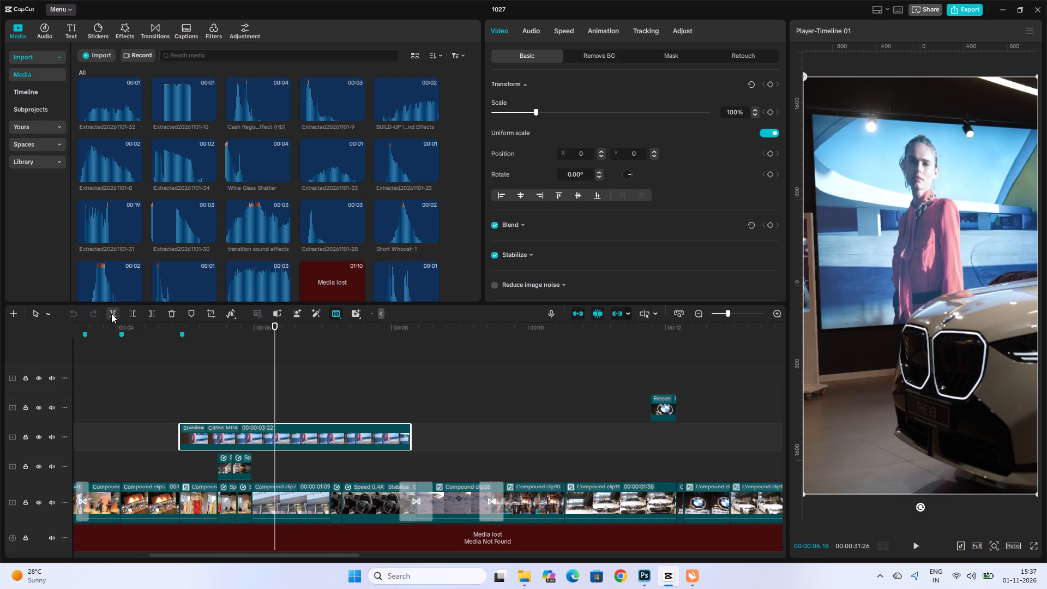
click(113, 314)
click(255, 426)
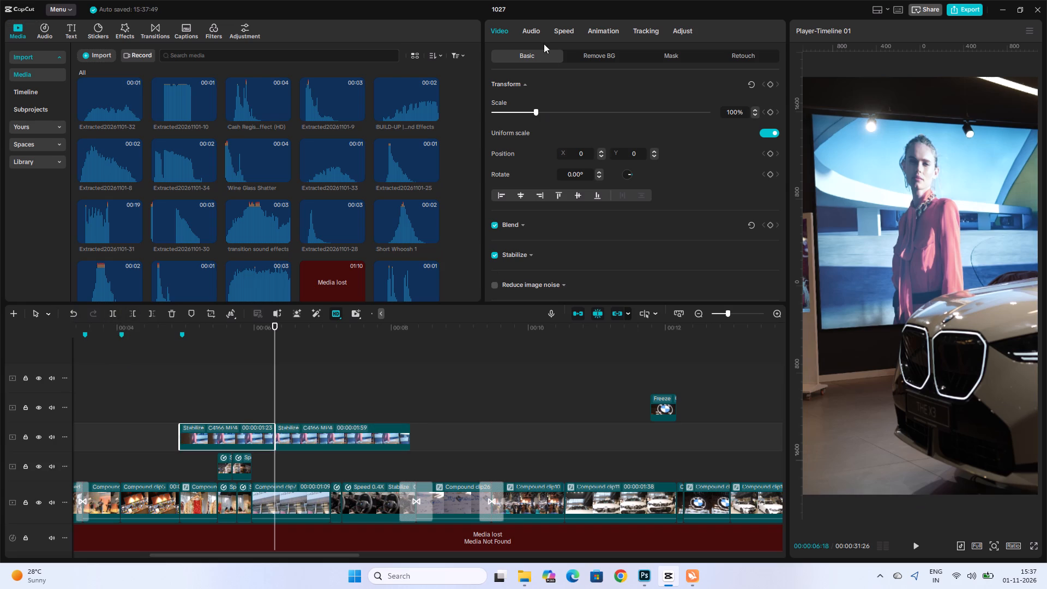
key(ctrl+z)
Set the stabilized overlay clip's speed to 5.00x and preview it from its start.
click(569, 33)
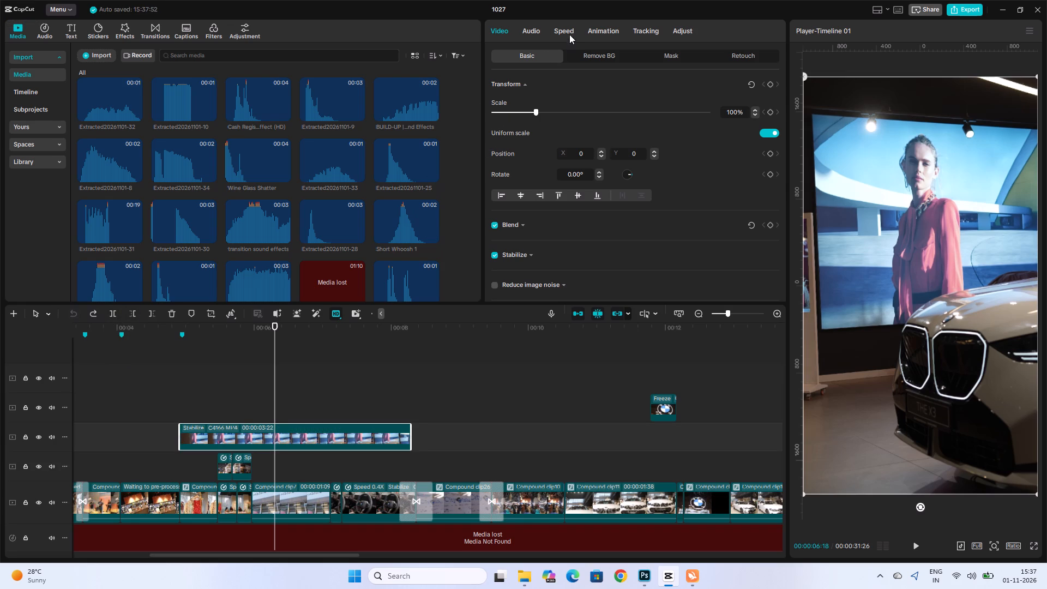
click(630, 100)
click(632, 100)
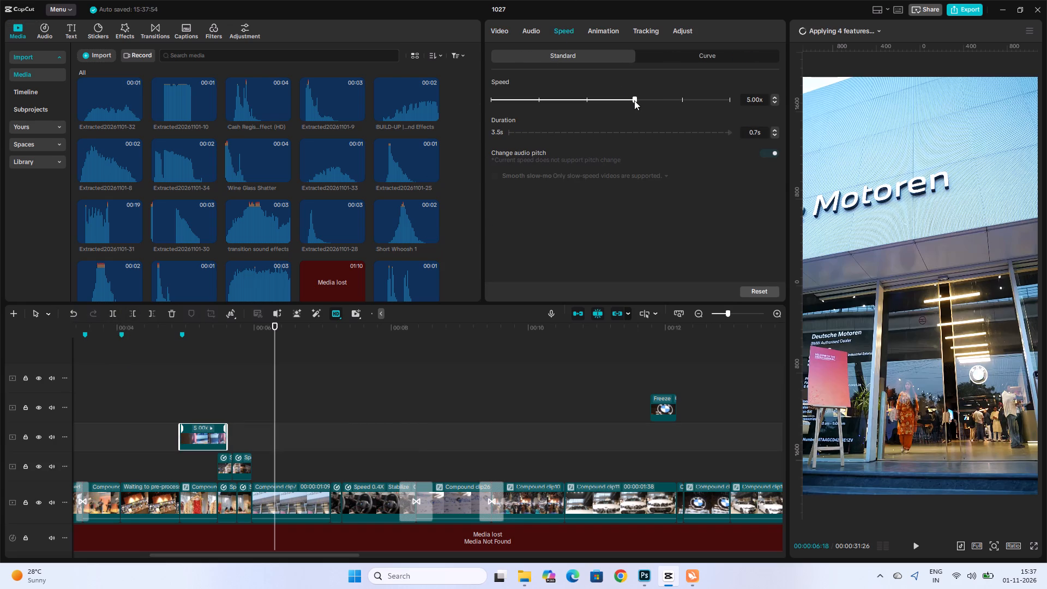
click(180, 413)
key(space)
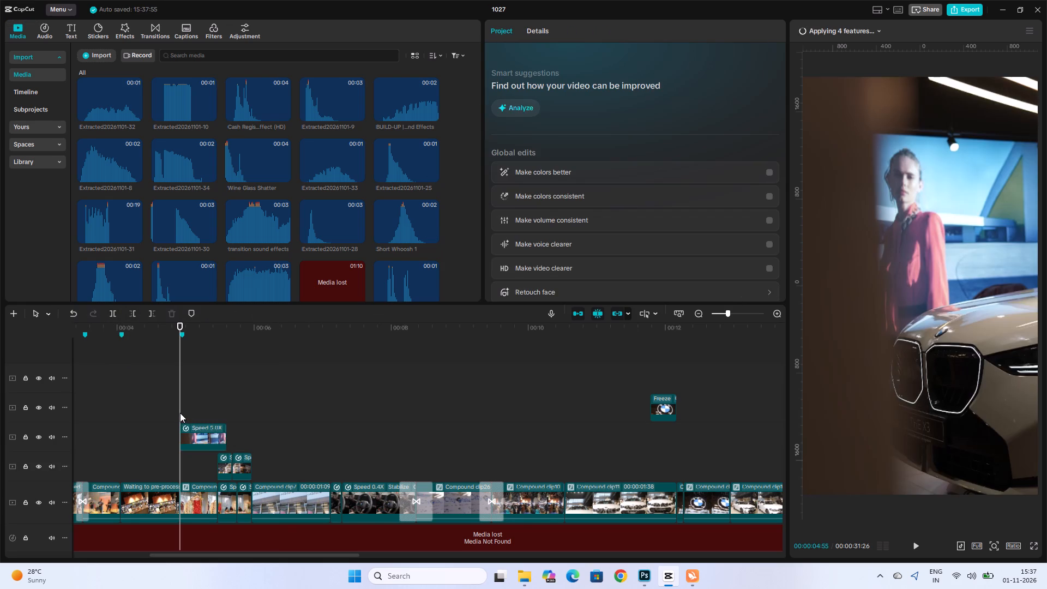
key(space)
Set the stabilized overlay clip's speed to 6.95x and preview it from its start.
click(198, 434)
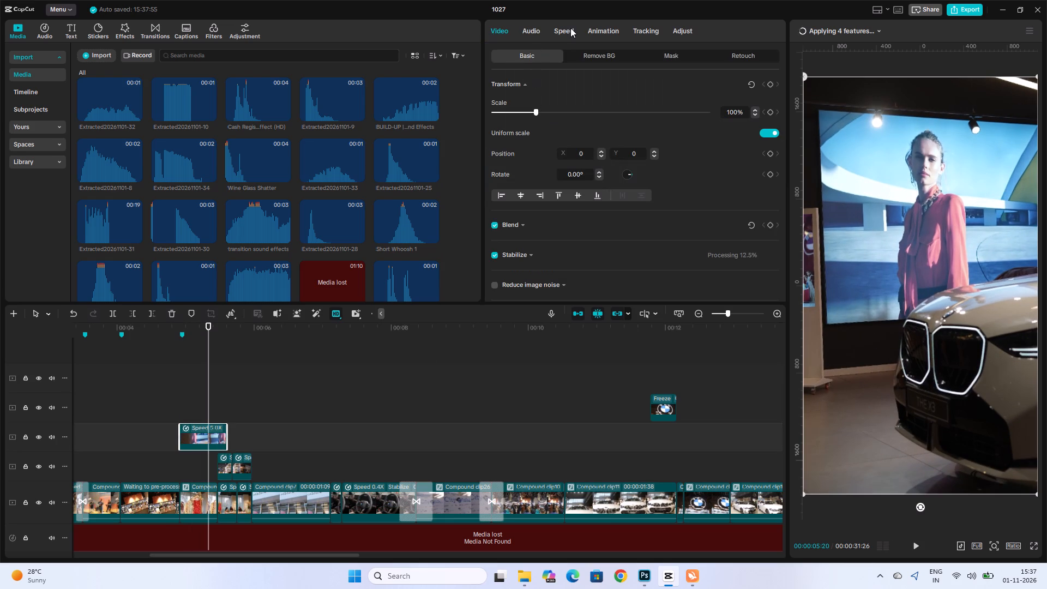
click(570, 28)
click(652, 98)
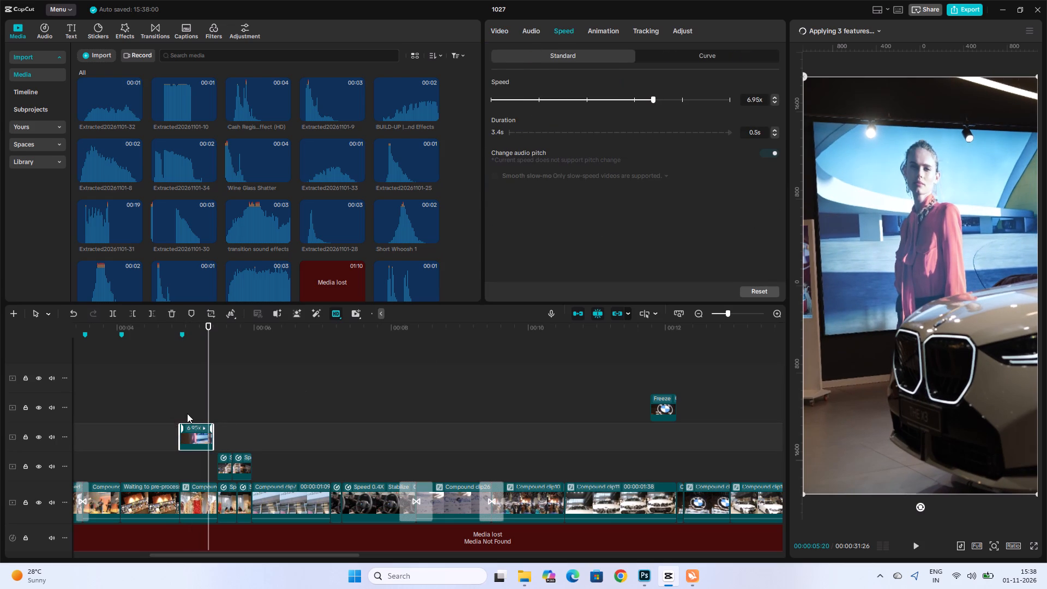
click(187, 413)
click(182, 413)
key(space)
key(space)
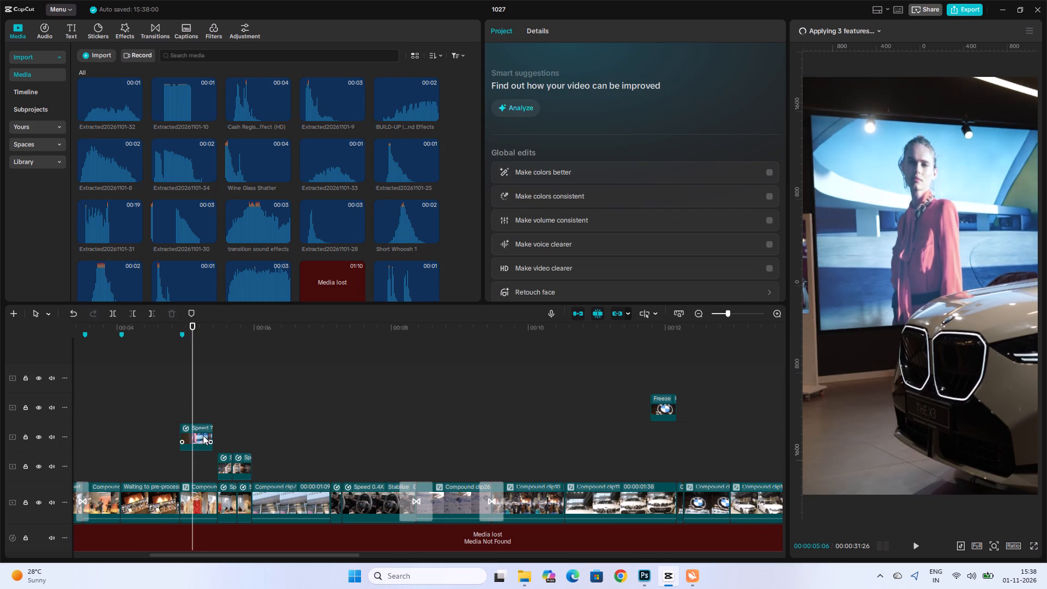
Move the sped-up overlay clip slightly earlier so its start lines up with the compound clip beneath it, and preview it.
ctrl+scroll(203, 435, up, 12)
drag(187, 437, 191, 471)
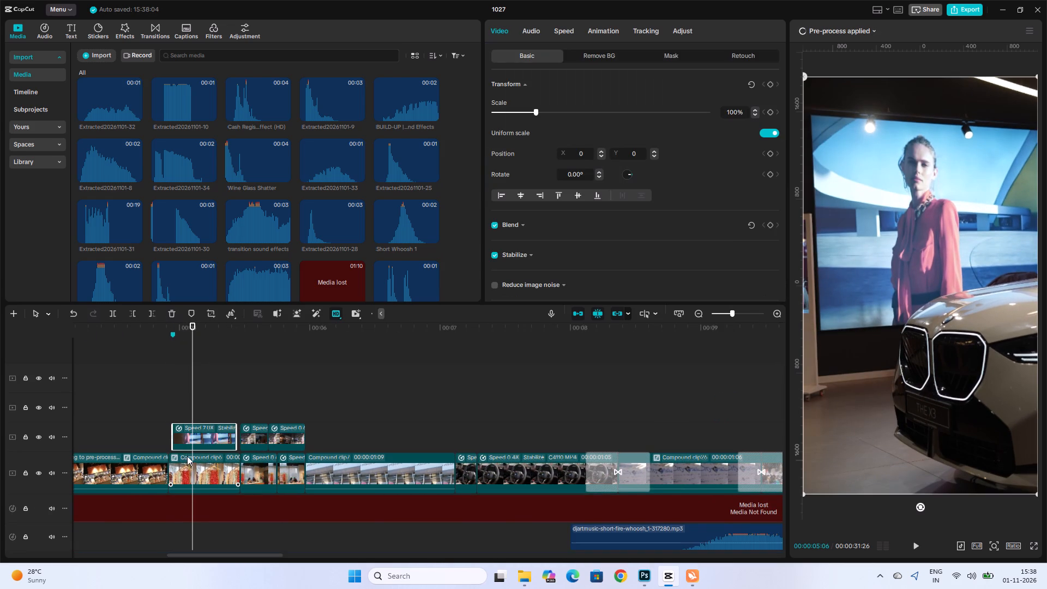
drag(187, 442, 181, 443)
click(166, 408)
key(space)
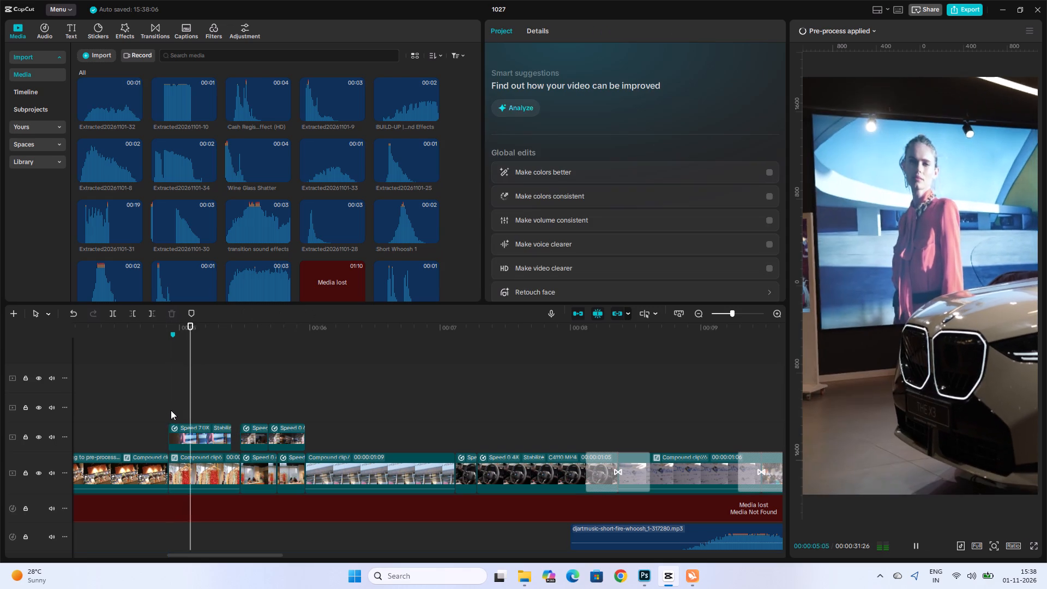
key(space)
Replay the sped-up overlay clip repeatedly to examine where its fast motion should give way to slow motion.
click(189, 437)
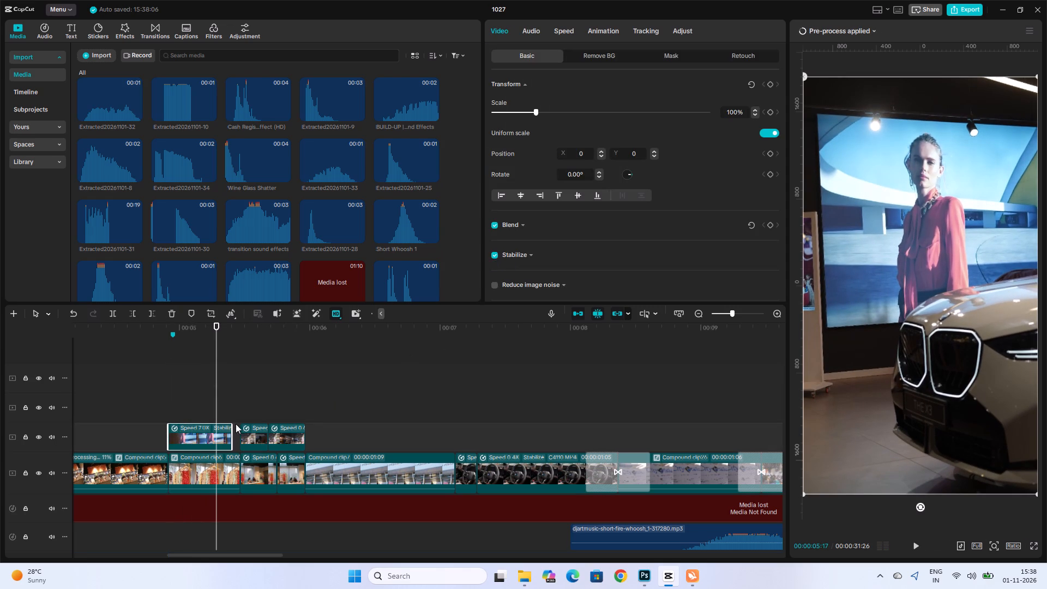
click(165, 410)
key(space)
key(space)
click(181, 432)
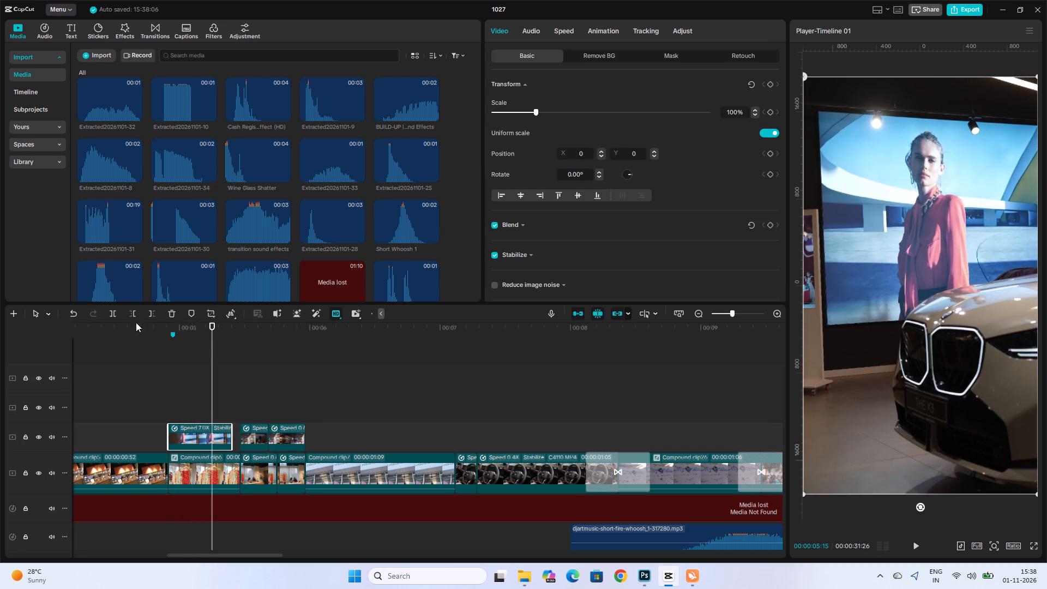
click(170, 398)
key(space)
key(space)
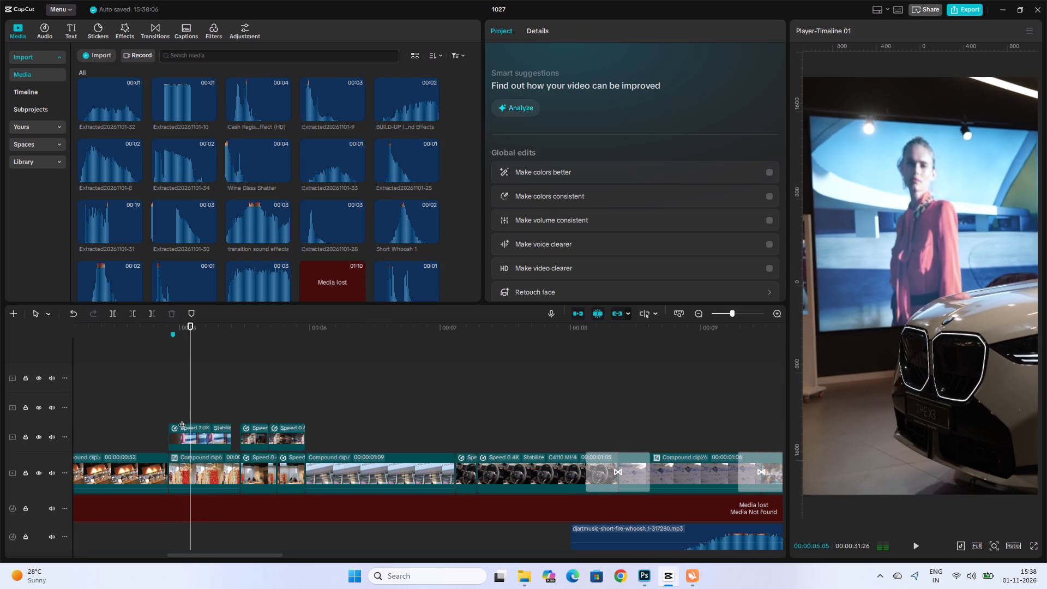
key(space)
click(187, 429)
key(space)
Split the sped-up overlay clip at 00:00:05:04.
click(180, 411)
click(185, 413)
click(186, 414)
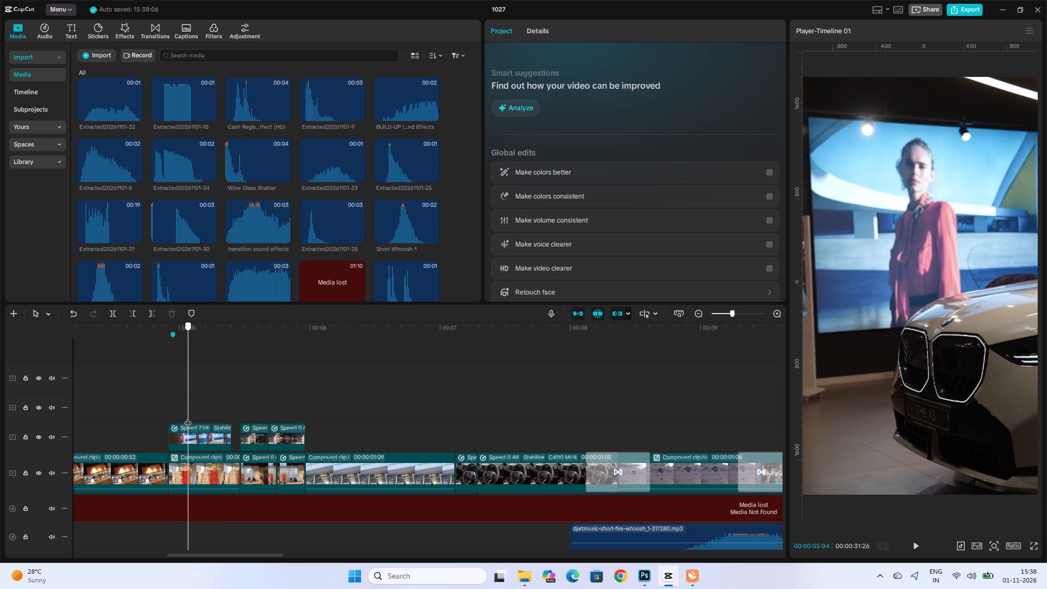
click(194, 444)
click(111, 311)
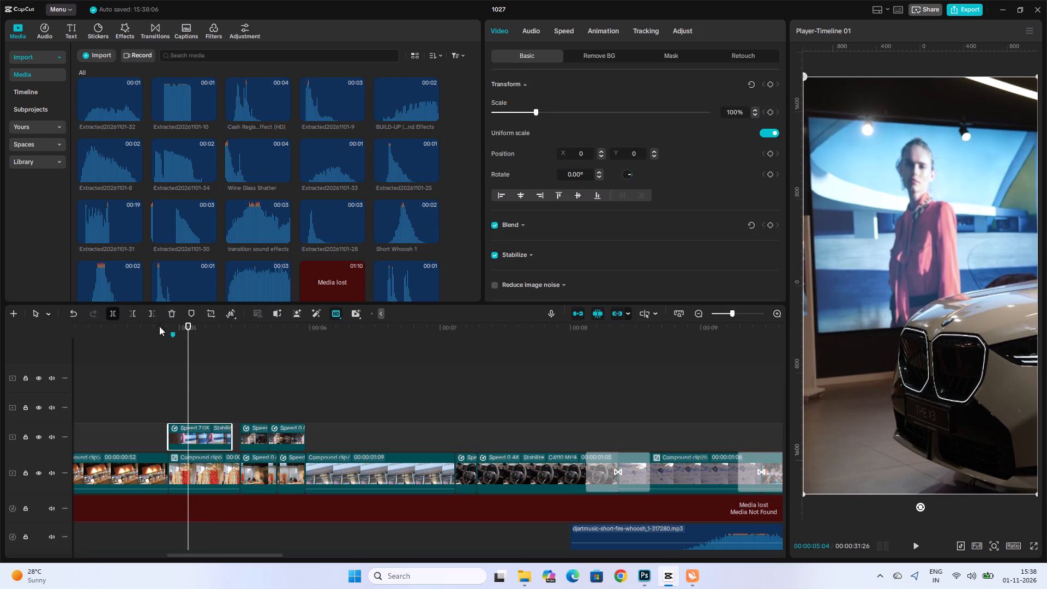
Slow the second part of the split overlay clip to 0.51x speed.
click(567, 32)
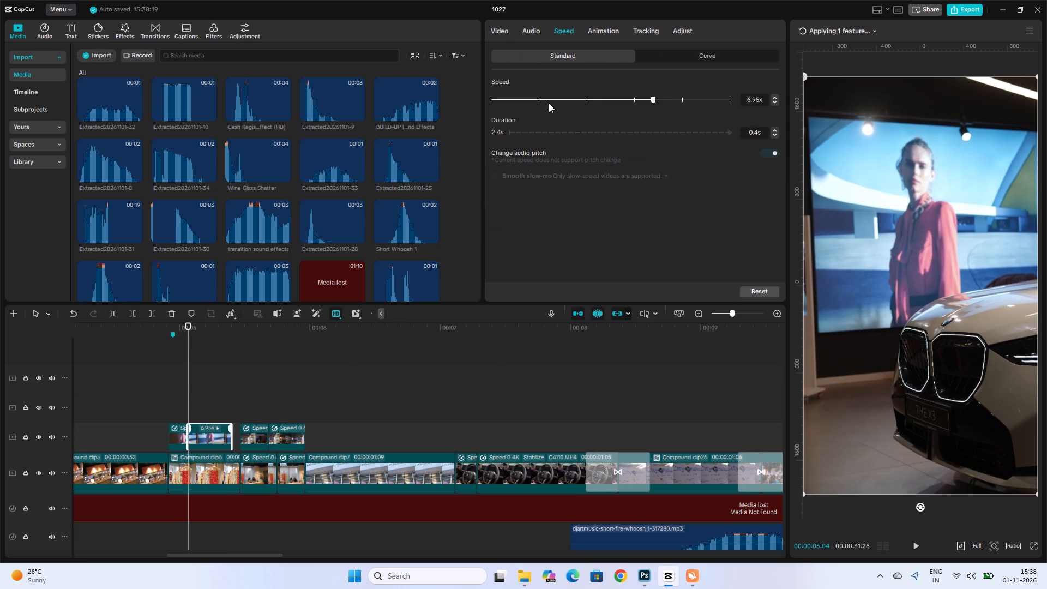
click(565, 98)
click(531, 100)
click(516, 99)
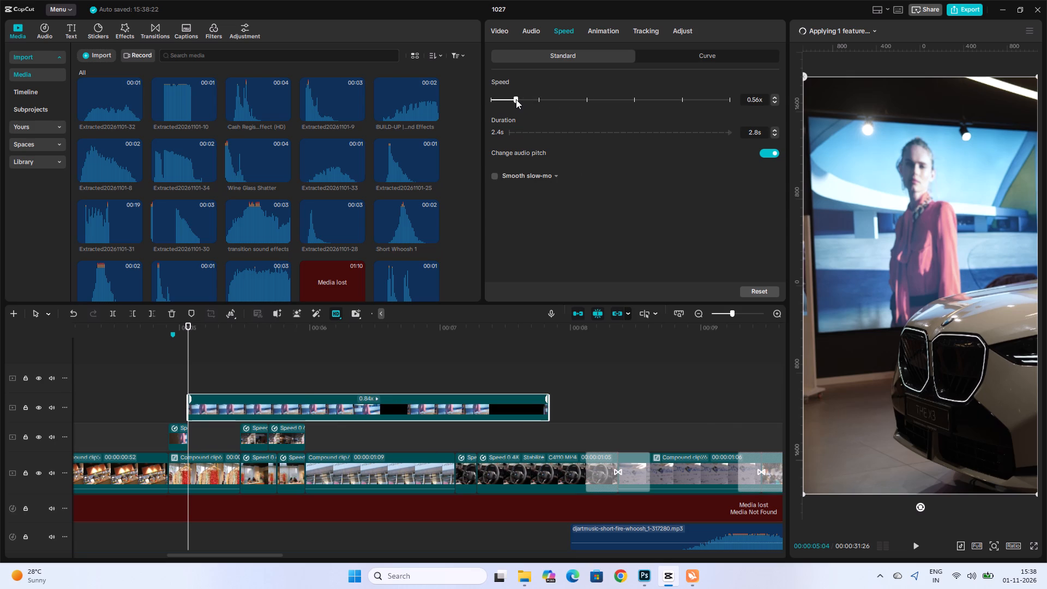
click(513, 99)
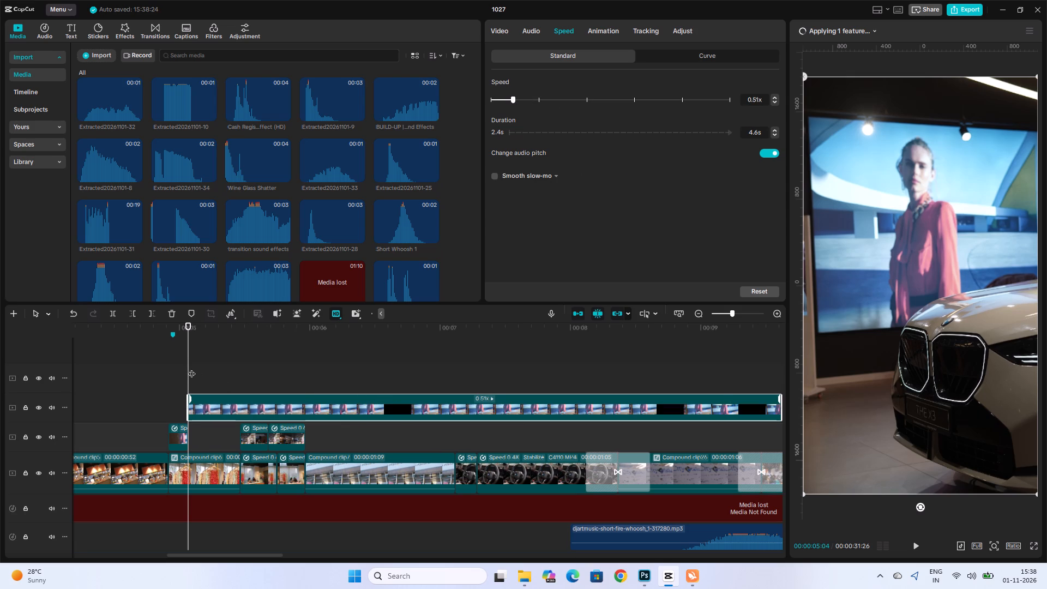
Split the slowed overlay clip at 00:00:05:28, where the next overlay clip begins, and delete the remainder.
drag(190, 368, 242, 374)
click(252, 405)
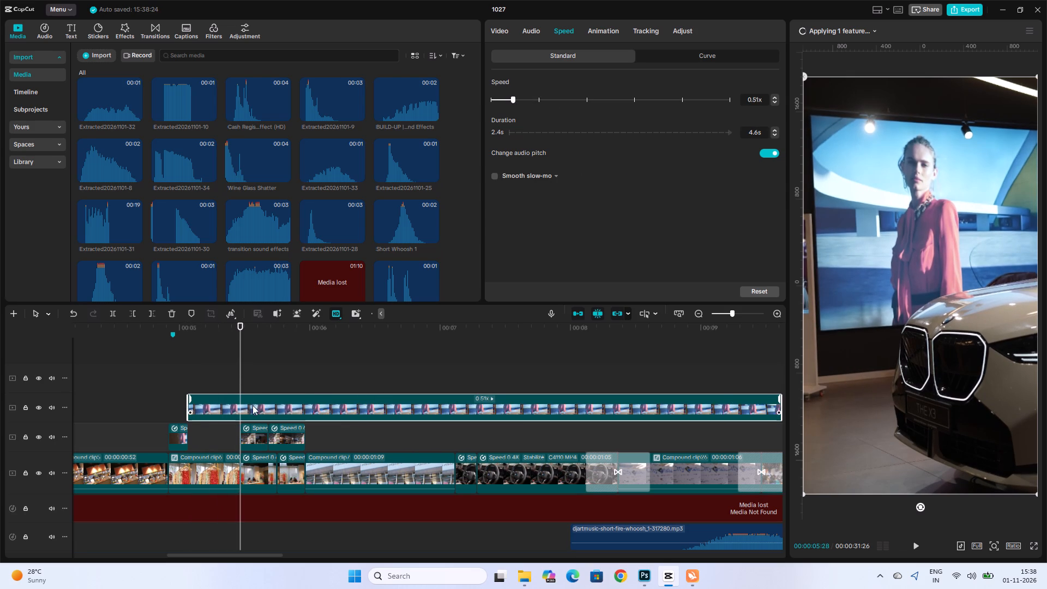
click(113, 316)
click(179, 314)
click(170, 315)
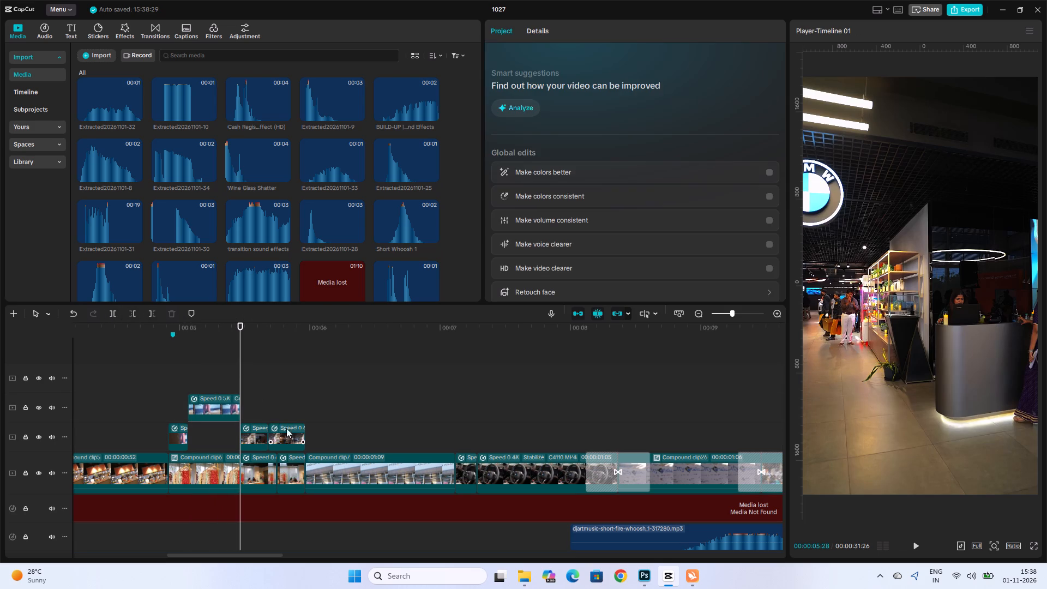
Enable Smooth slow-mo on the trimmed 0.51x clip using the Optical flow method.
click(219, 400)
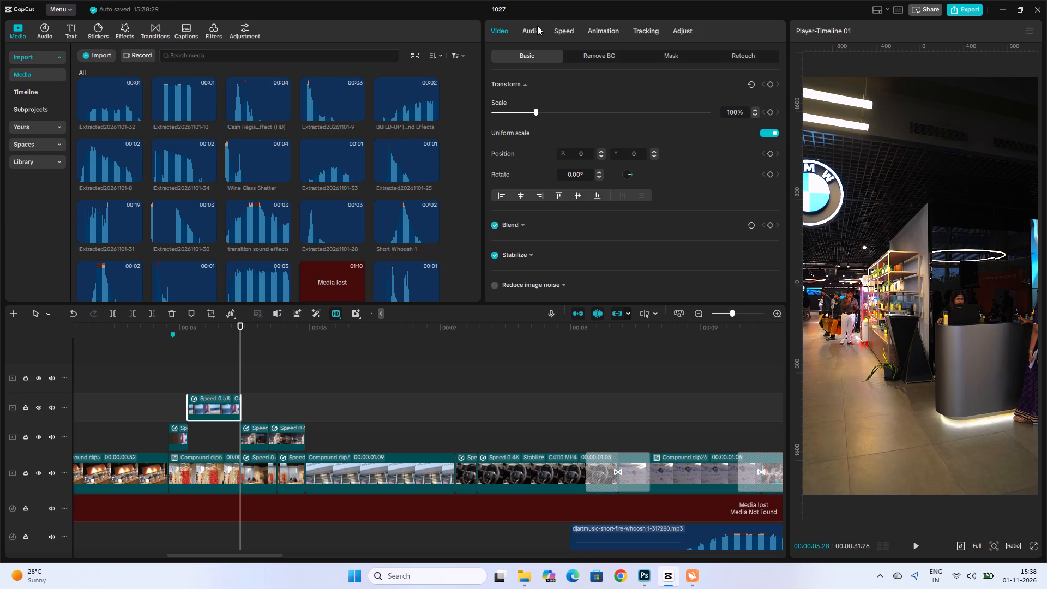
click(553, 29)
click(492, 177)
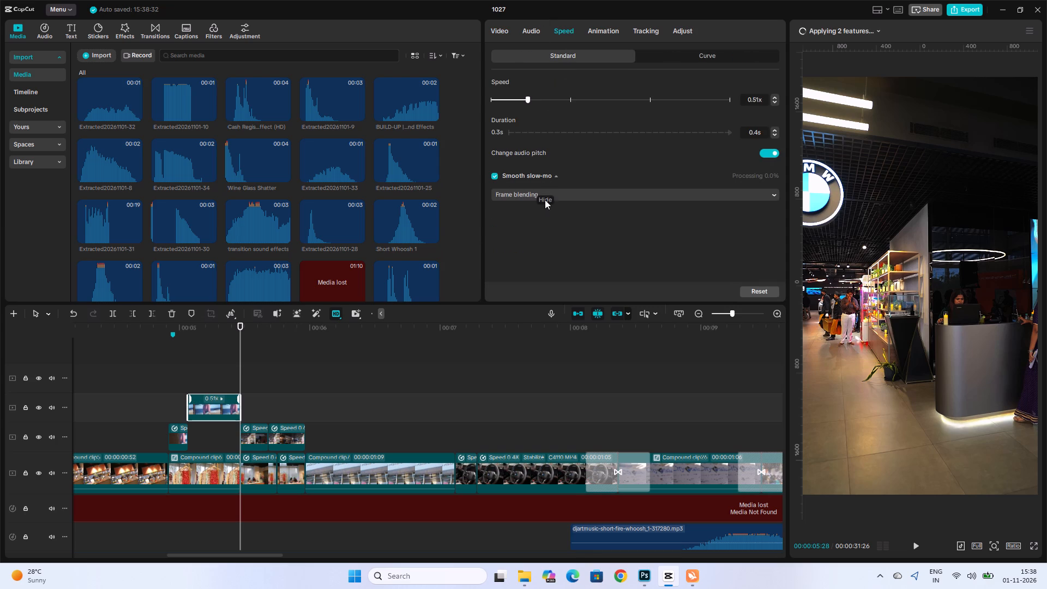
click(544, 200)
click(544, 194)
click(541, 194)
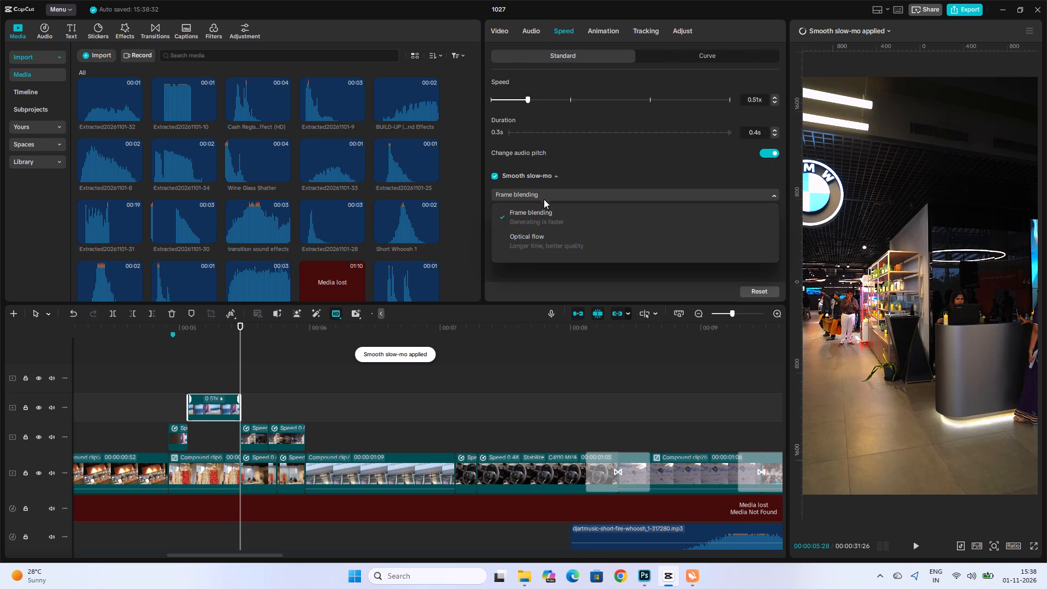
click(531, 238)
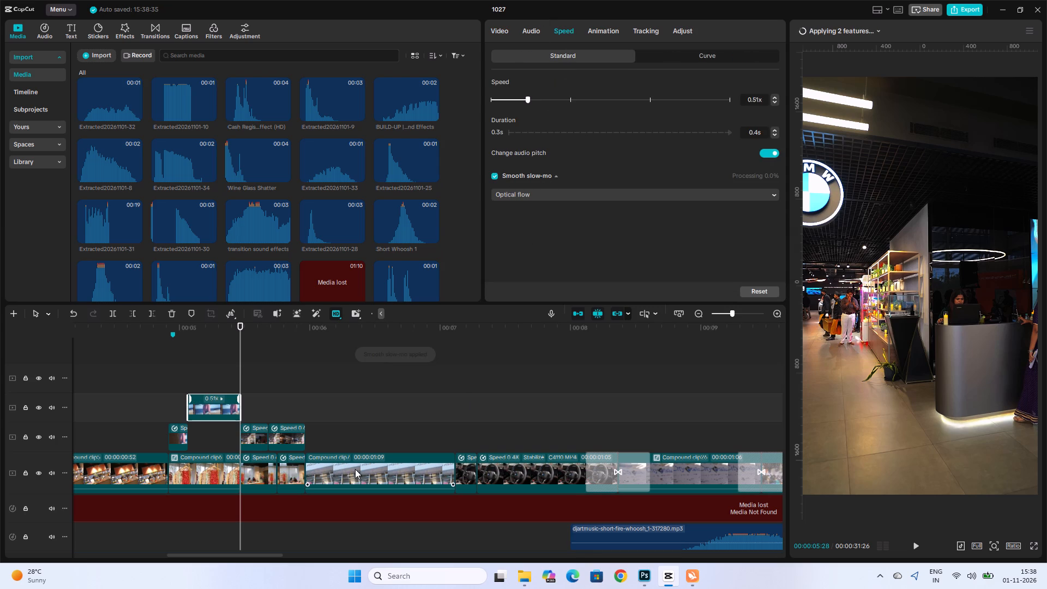
Check the speed settings of the second BMW-sign overlay clip and play the sequence through to the steering-wheel shot.
click(289, 409)
click(297, 436)
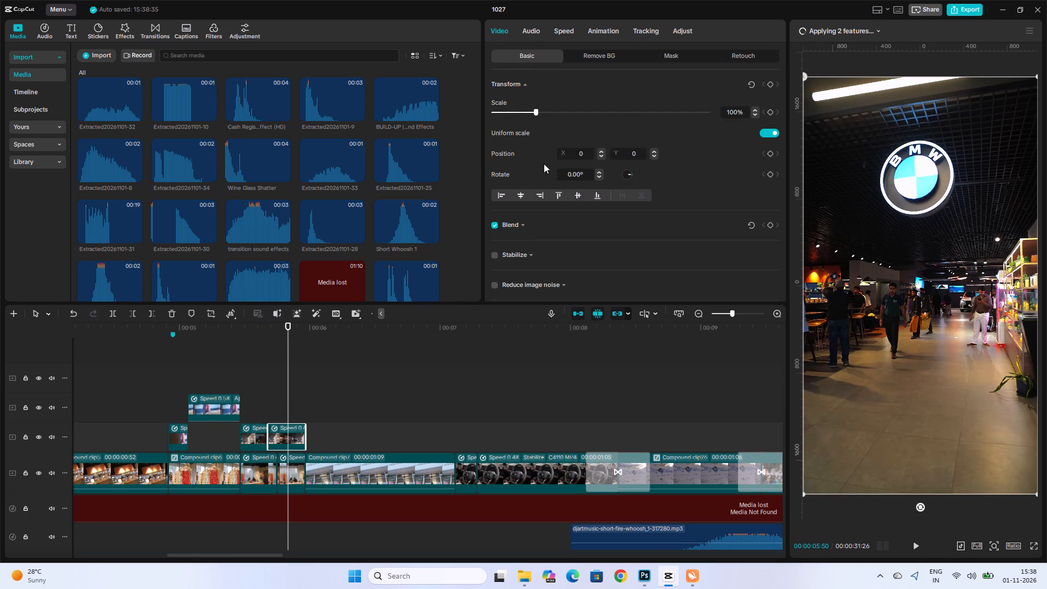
click(547, 34)
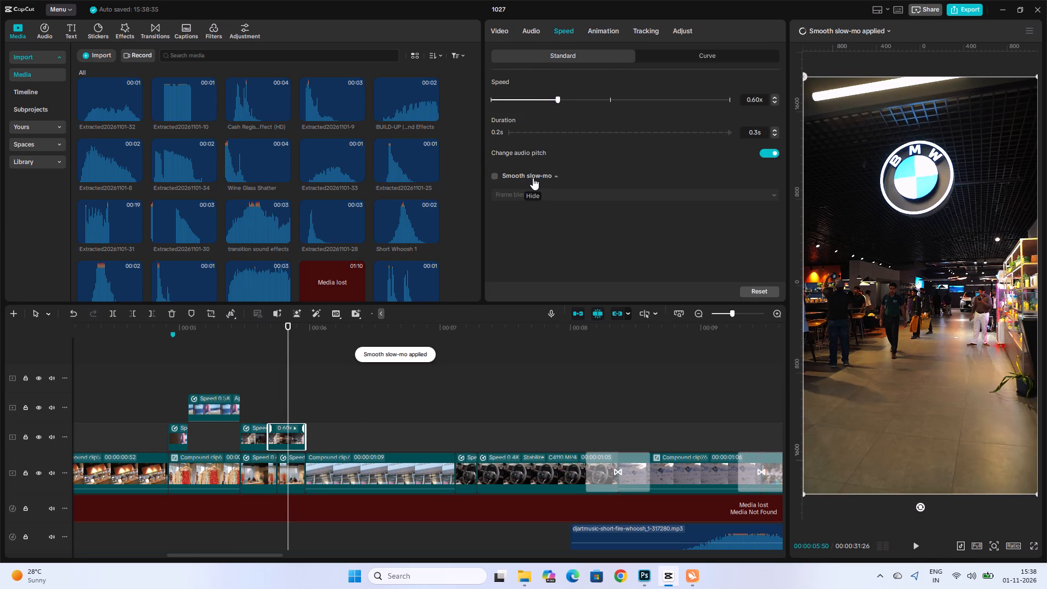
click(256, 406)
key(space)
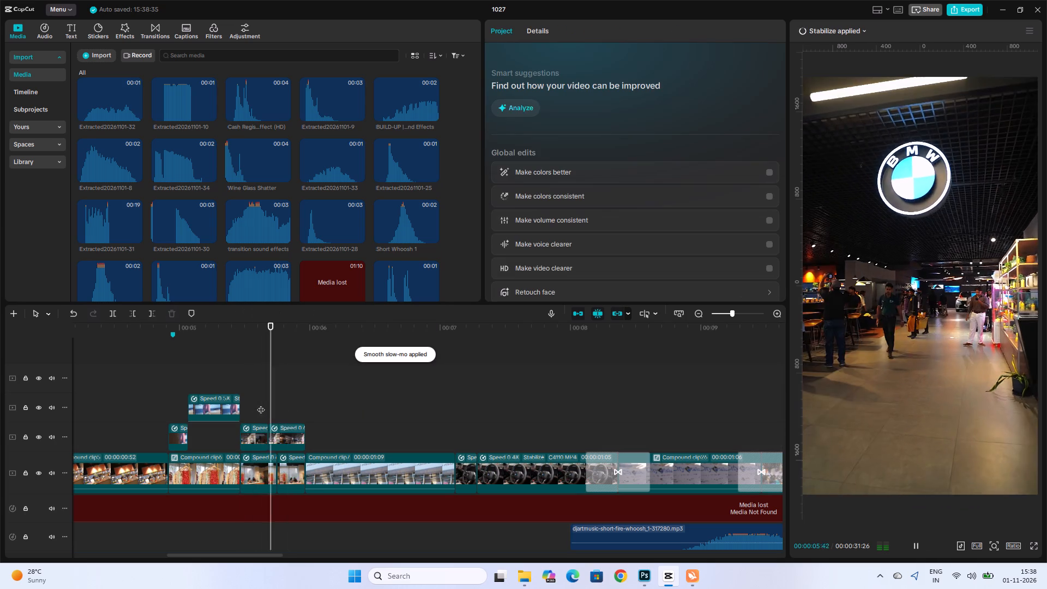
key(space)
key(space)
key(space)
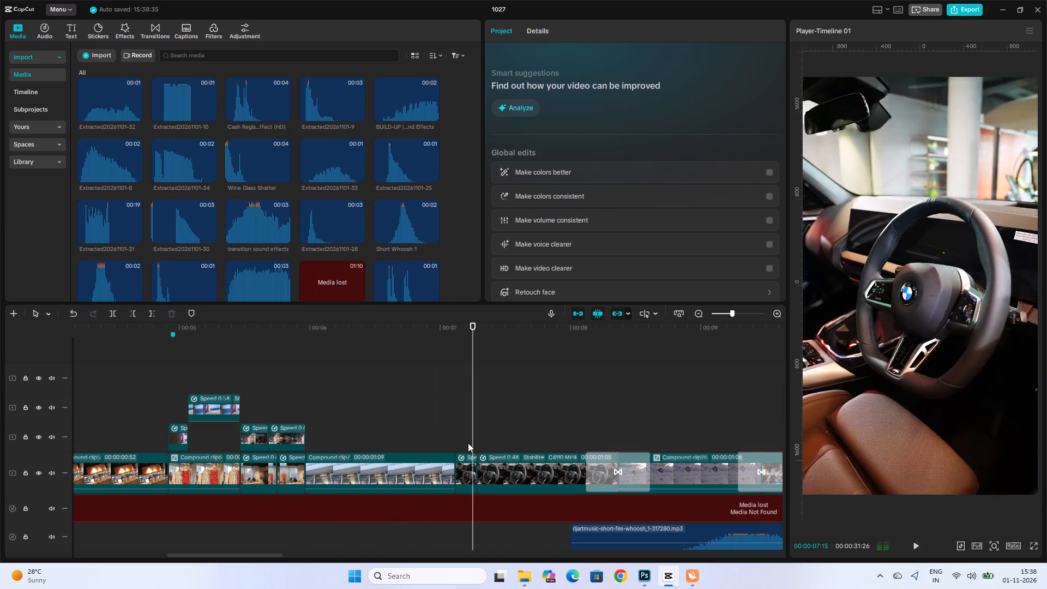
key(space)
key(space)
Enable Smooth slow-mo with the Optical flow method on the 0.44x steering-wheel clip.
click(502, 461)
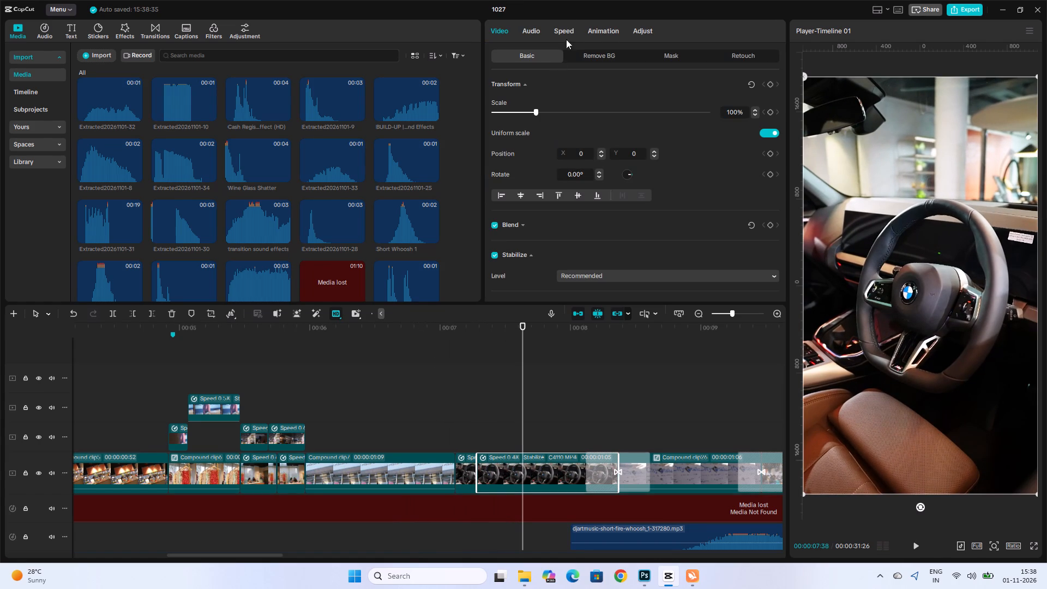
click(563, 27)
click(496, 175)
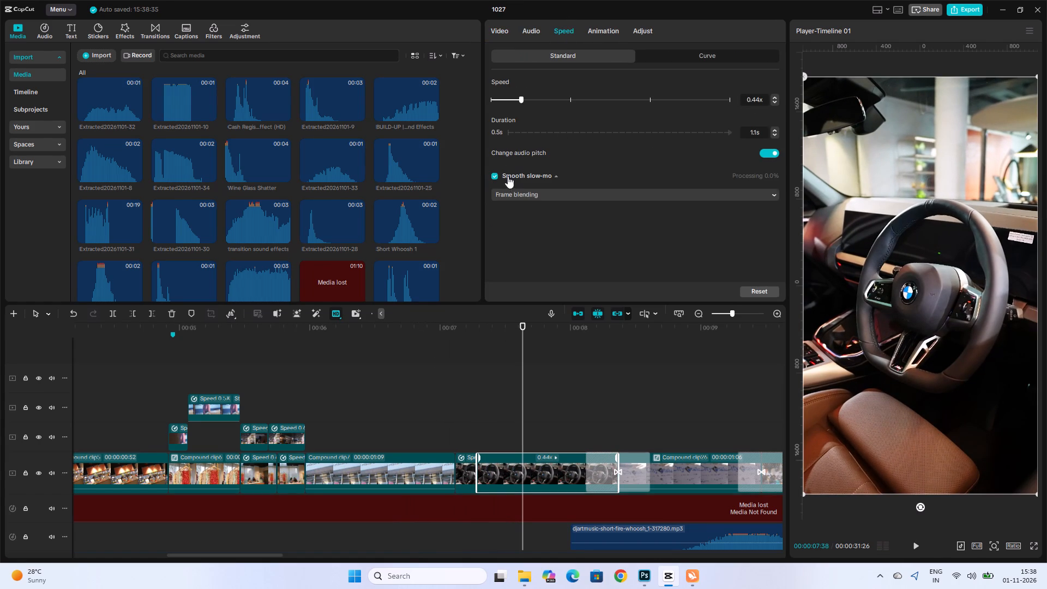
click(527, 197)
click(535, 244)
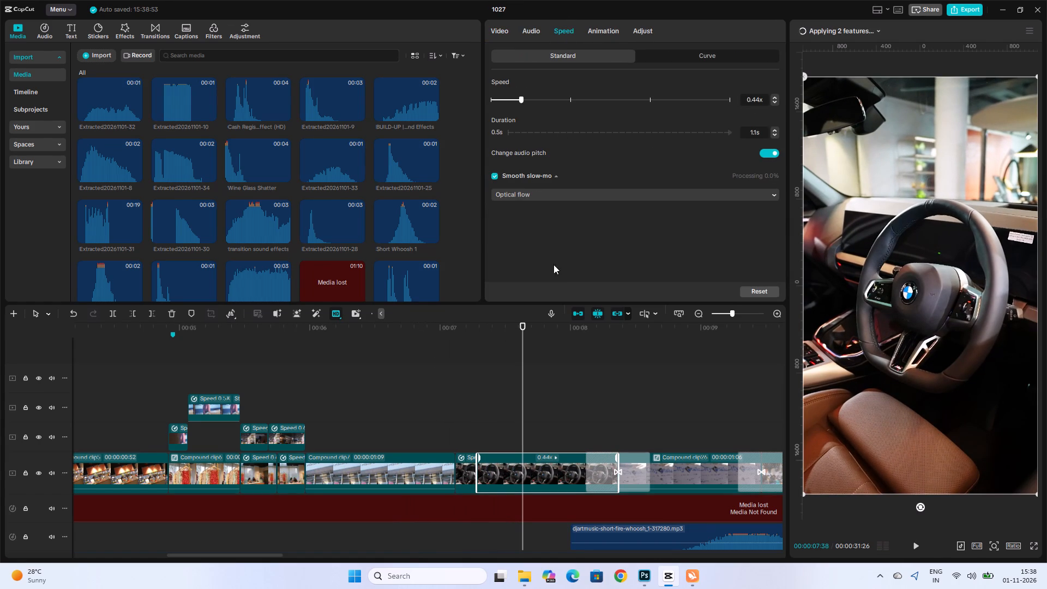
Undo the compound clip for Compound clip11, the front shot of the white 3 LWB, to separate its parts.
ctrl+scroll(586, 365, down, 4)
click(639, 441)
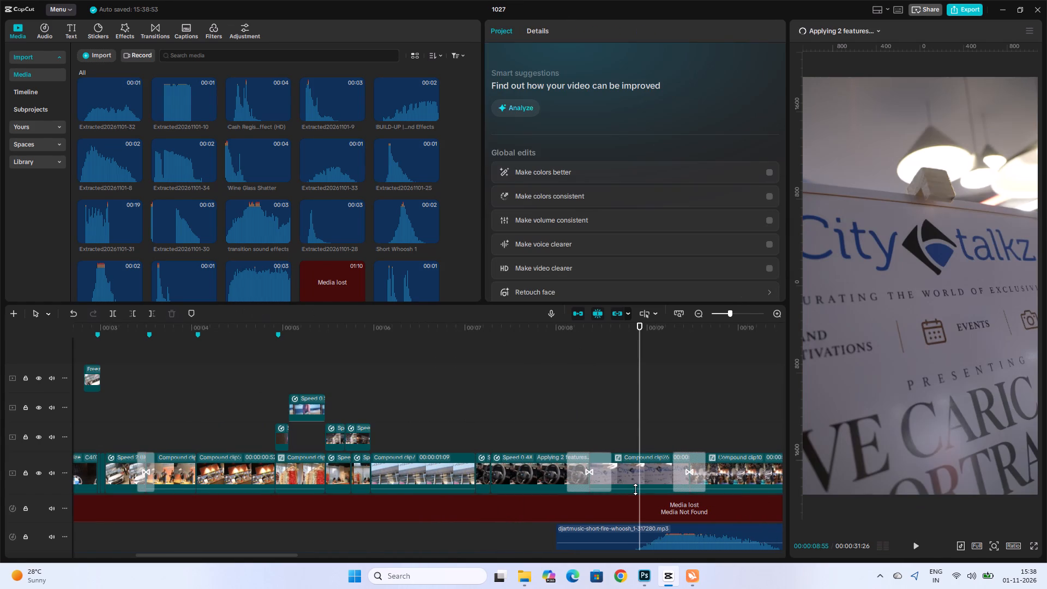
click(635, 476)
key(space)
alt+scroll(701, 474, down, 5)
key(space)
click(498, 473)
right_click(498, 473)
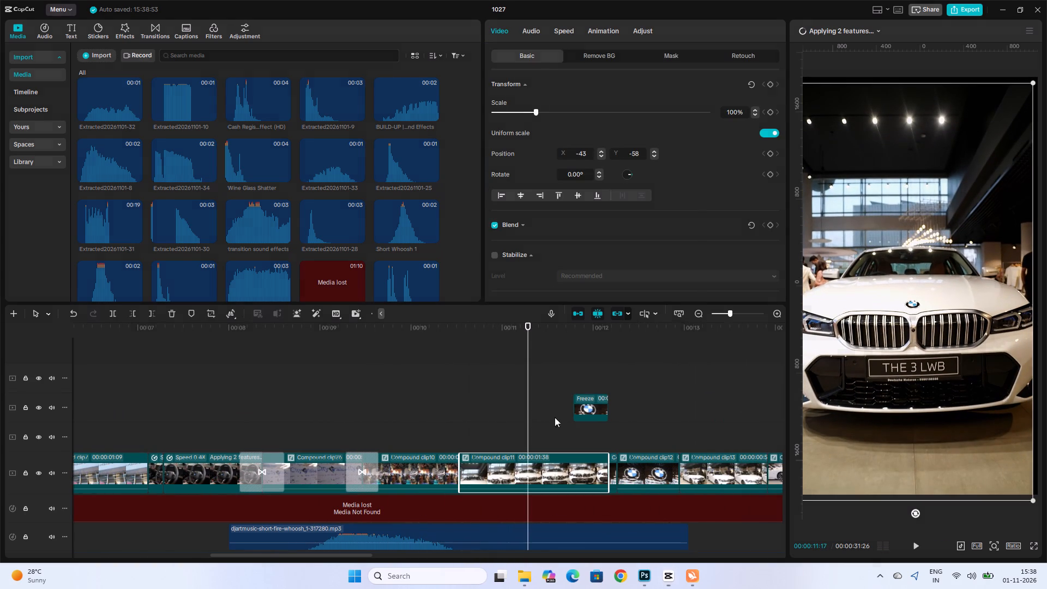
click(545, 318)
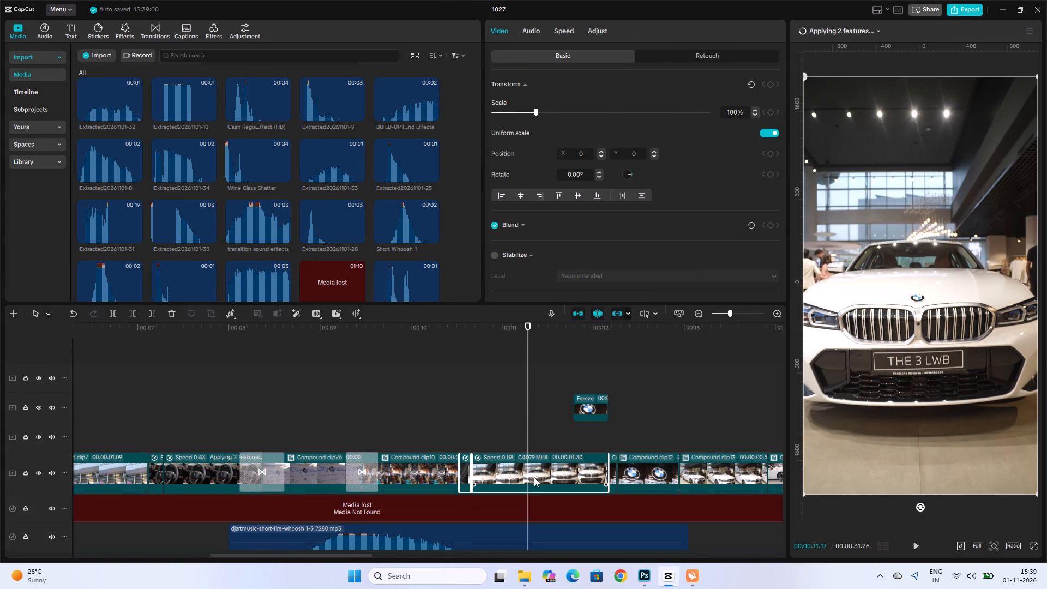
Enable Smooth slow-mo with Optical flow on the separated 0.77x front-view clip and check the processing progress.
click(533, 470)
click(504, 424)
click(519, 467)
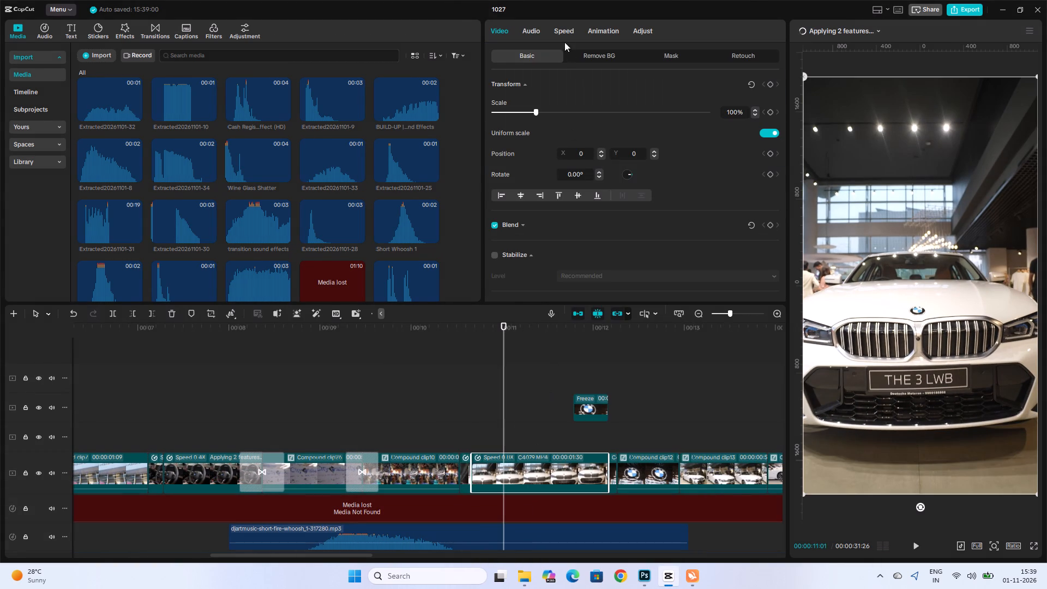
click(564, 34)
click(494, 178)
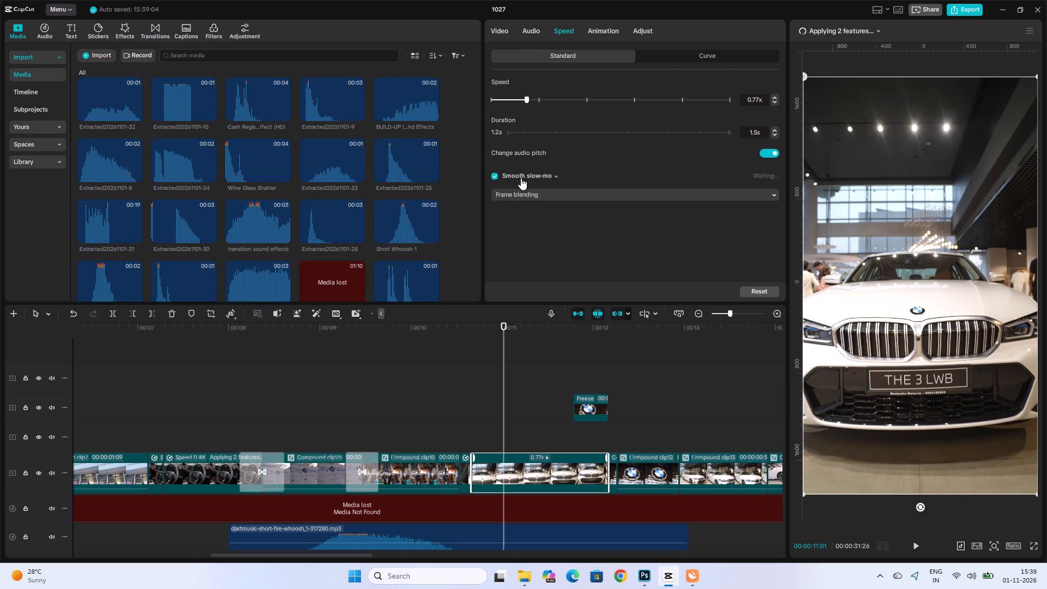
click(521, 178)
click(526, 191)
click(526, 178)
click(531, 200)
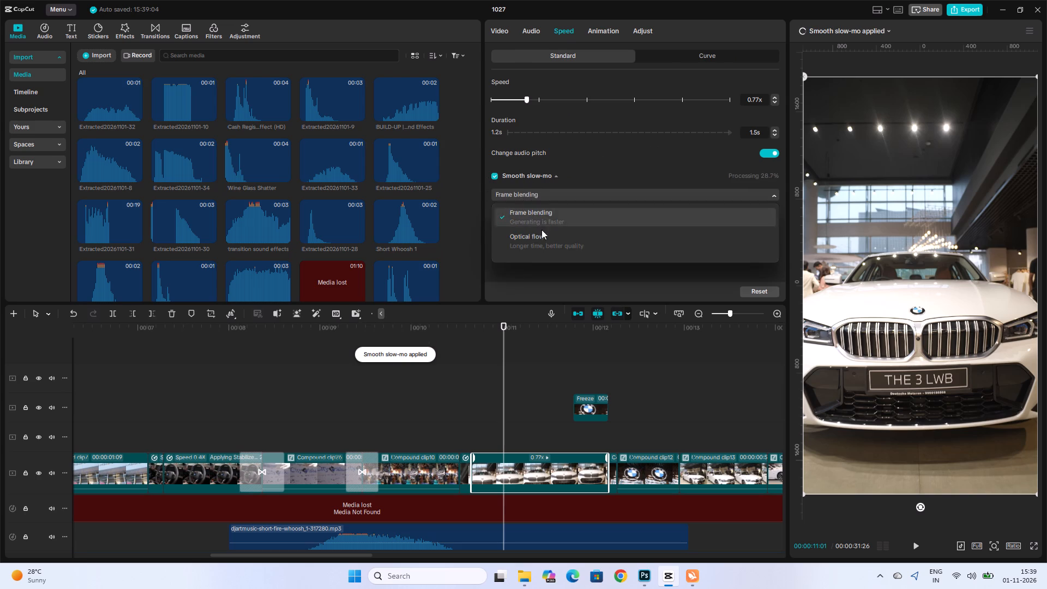
click(541, 244)
click(877, 31)
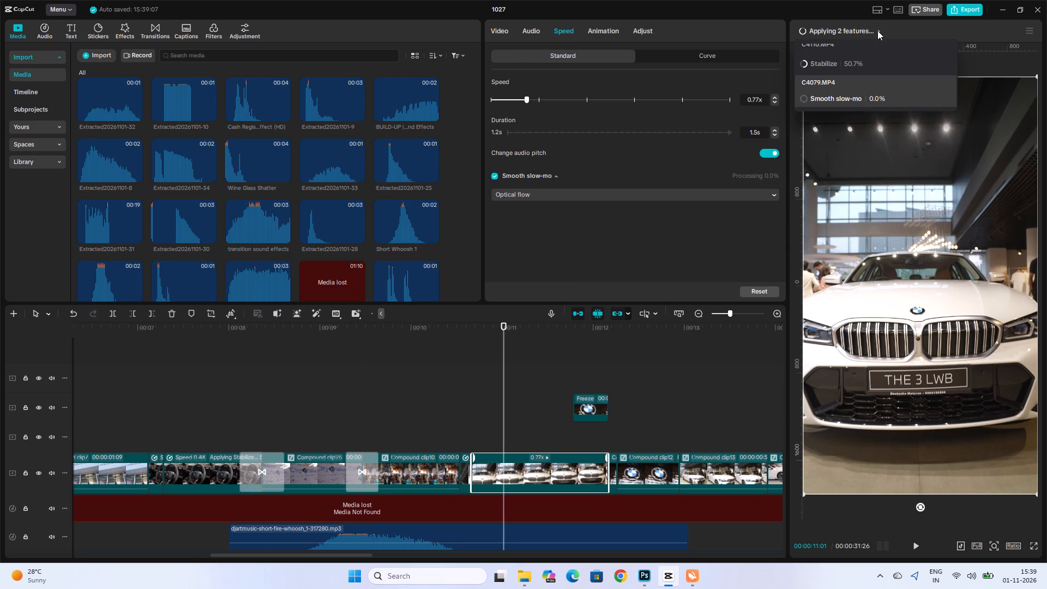
click(877, 31)
Check the speed settings of Compound clip12, the BMW-logo shot, and play the sequence that follows.
ctrl+scroll(684, 412, down, 2)
click(633, 441)
click(633, 471)
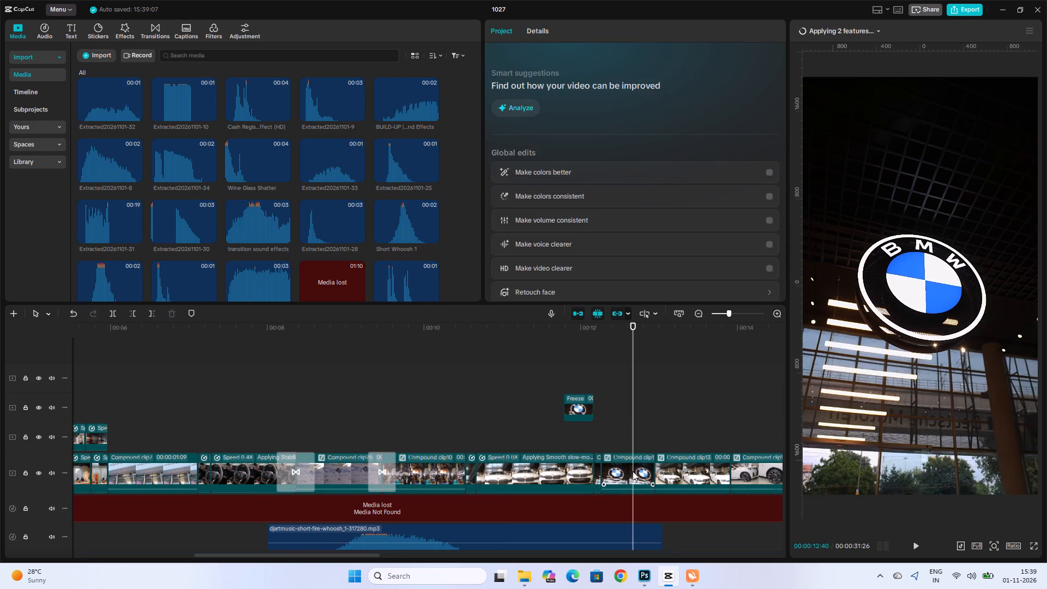
click(559, 34)
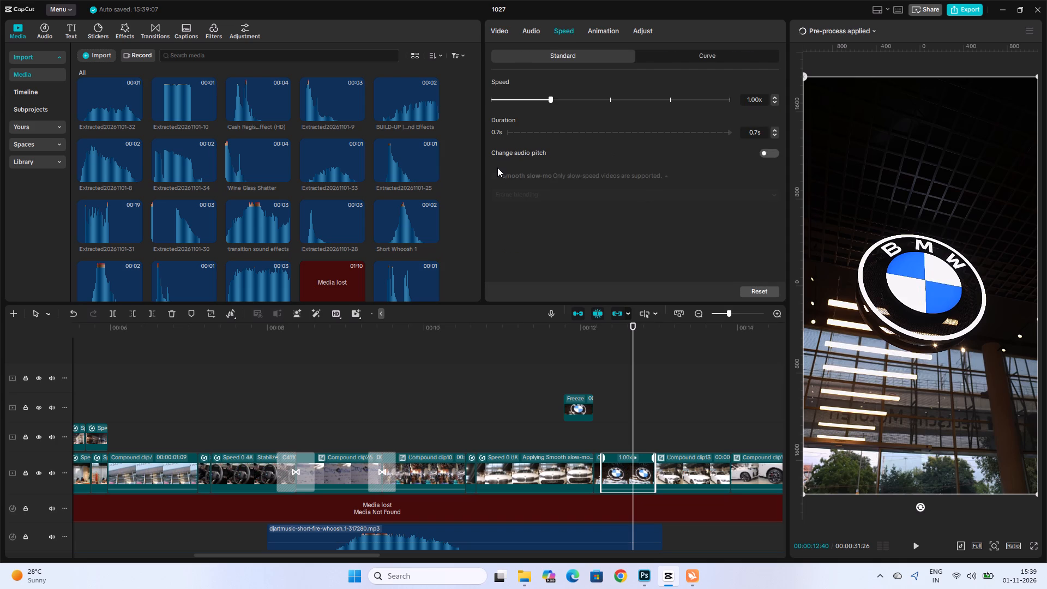
click(681, 446)
key(space)
key(space)
Undo the compound clip for Compound clip13, the angled white 3 LWB shot, to separate its parts.
alt+scroll(688, 459, down, 7)
right_click(242, 476)
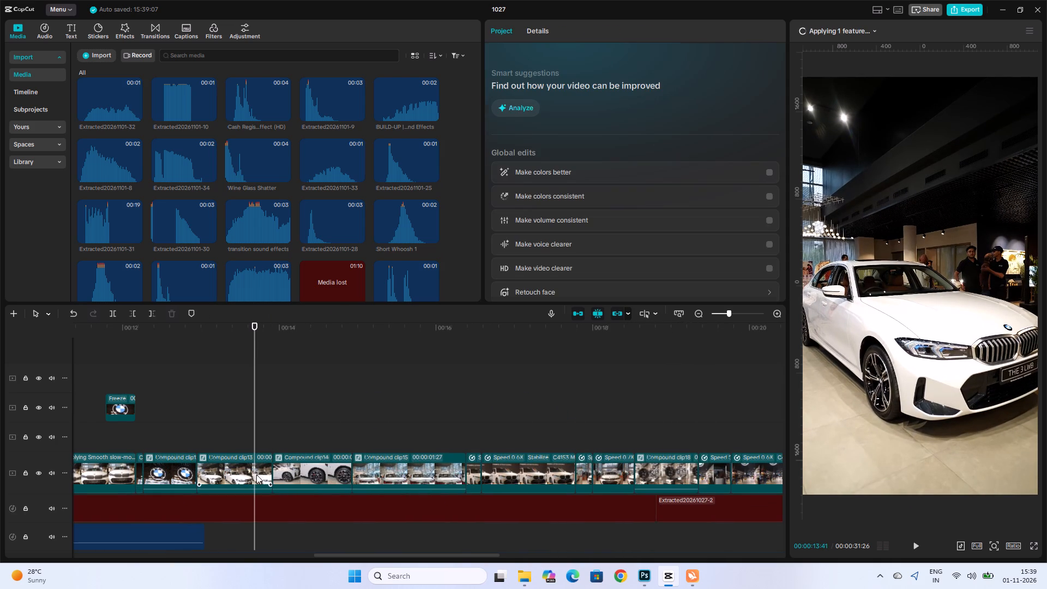
click(371, 318)
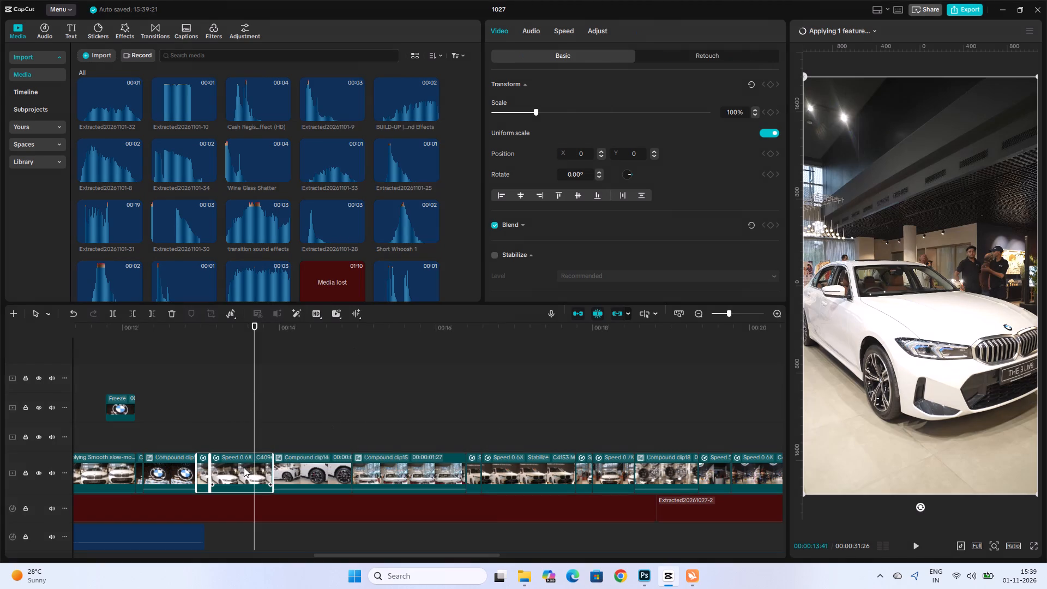
Enable Smooth slow-mo with the Optical flow method on the longer 0.60x part of the angled white-car shot.
click(242, 430)
click(247, 470)
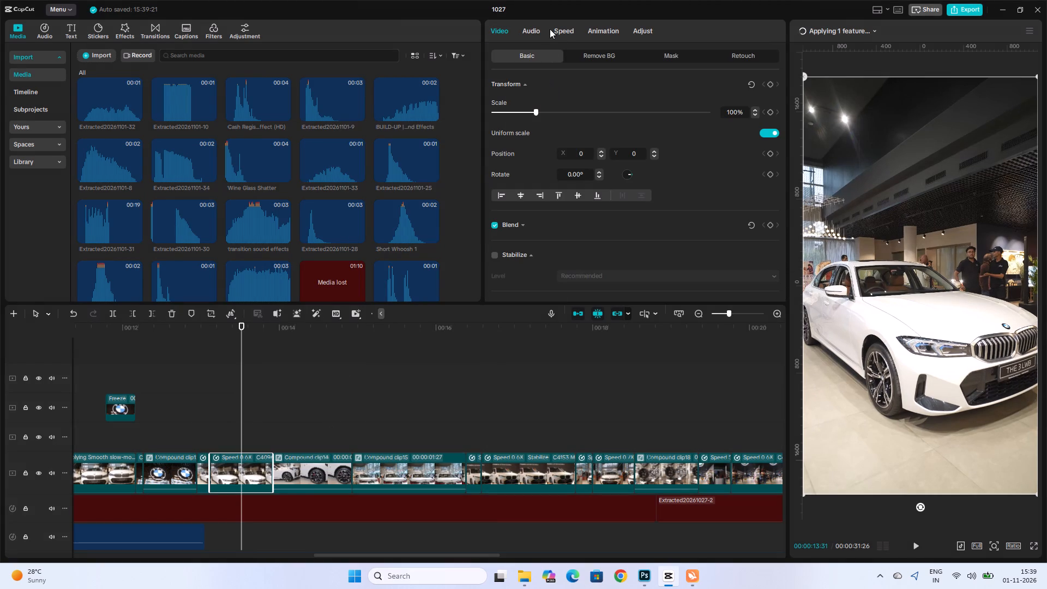
click(562, 32)
click(496, 179)
click(492, 176)
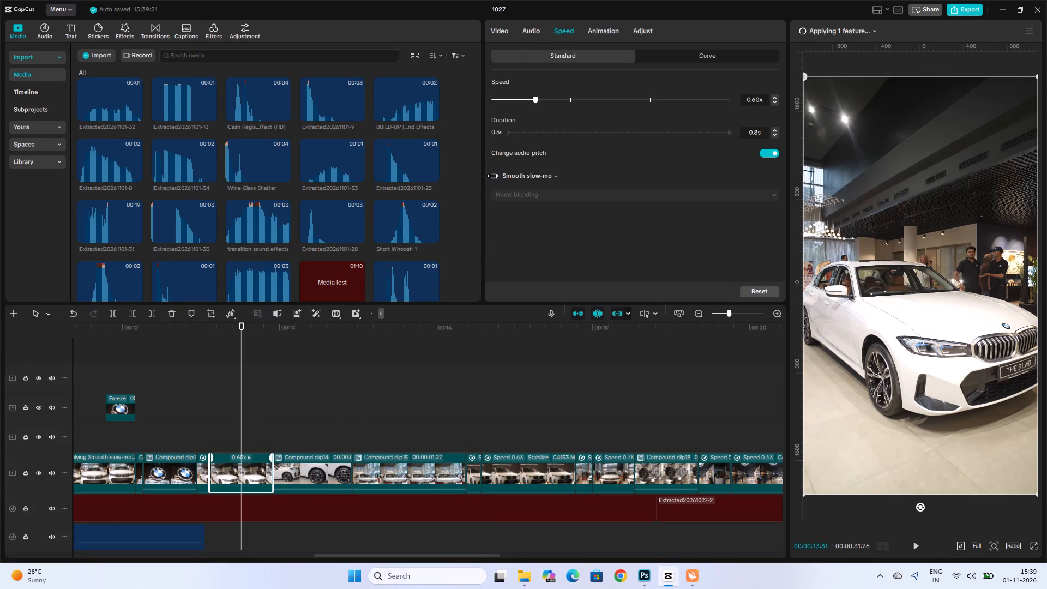
click(531, 195)
click(527, 248)
Undo the compound clip for Compound clip14, the white car's wheel shot, to separate its parts.
click(319, 450)
click(317, 471)
right_click(318, 471)
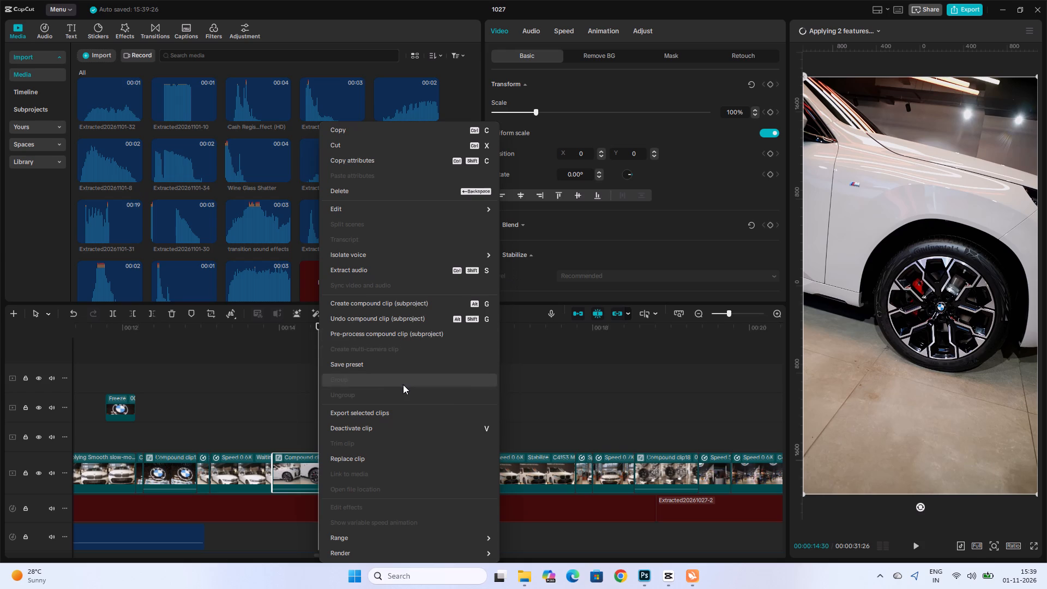
click(402, 319)
Enable Smooth slow-mo with the Optical flow method on the 0.71x part of the wheel shot.
click(323, 470)
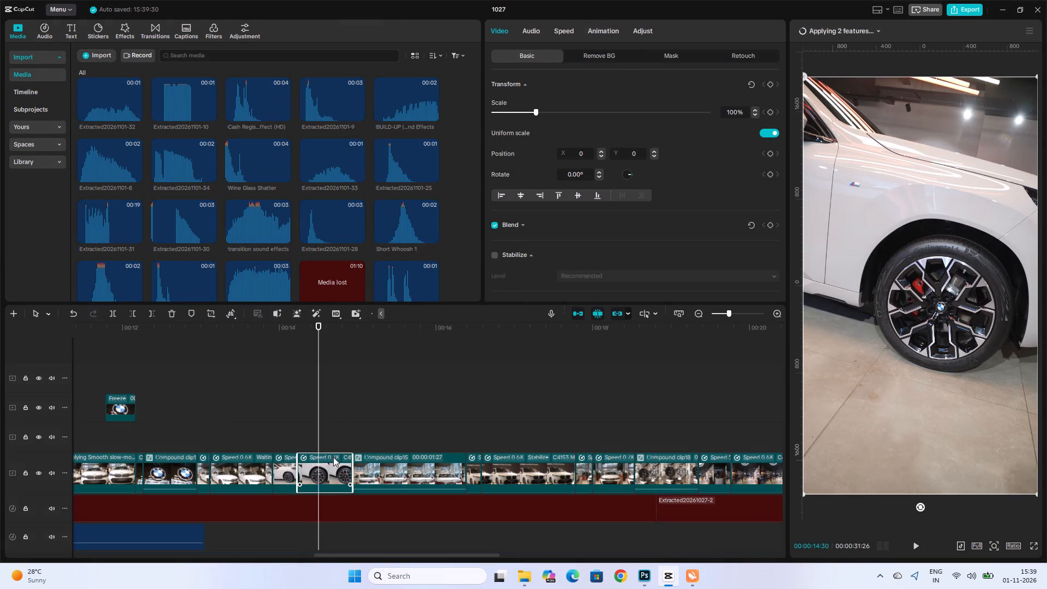
click(567, 33)
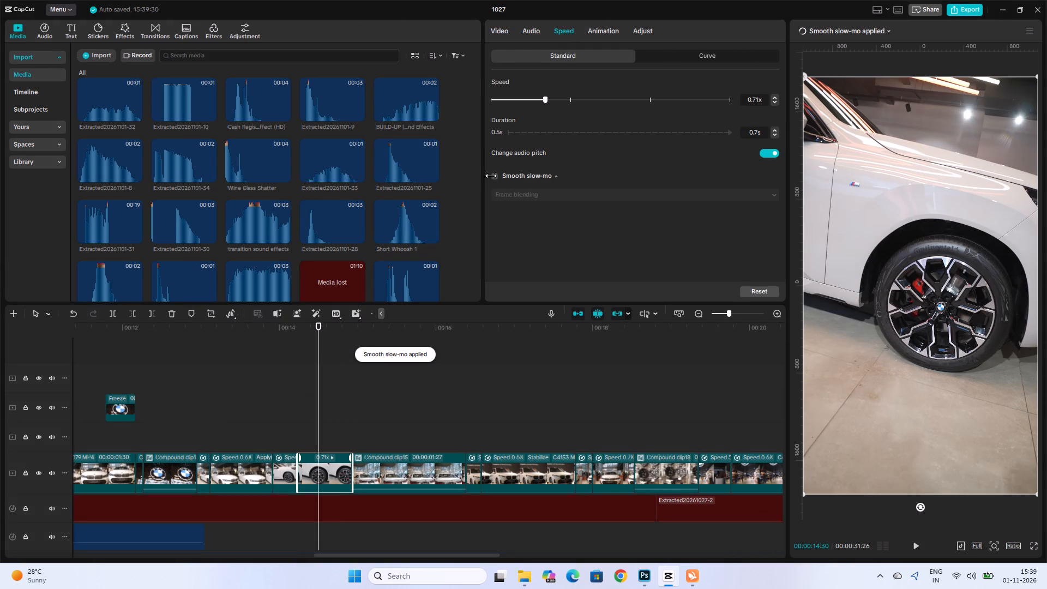
click(491, 176)
click(492, 178)
click(517, 196)
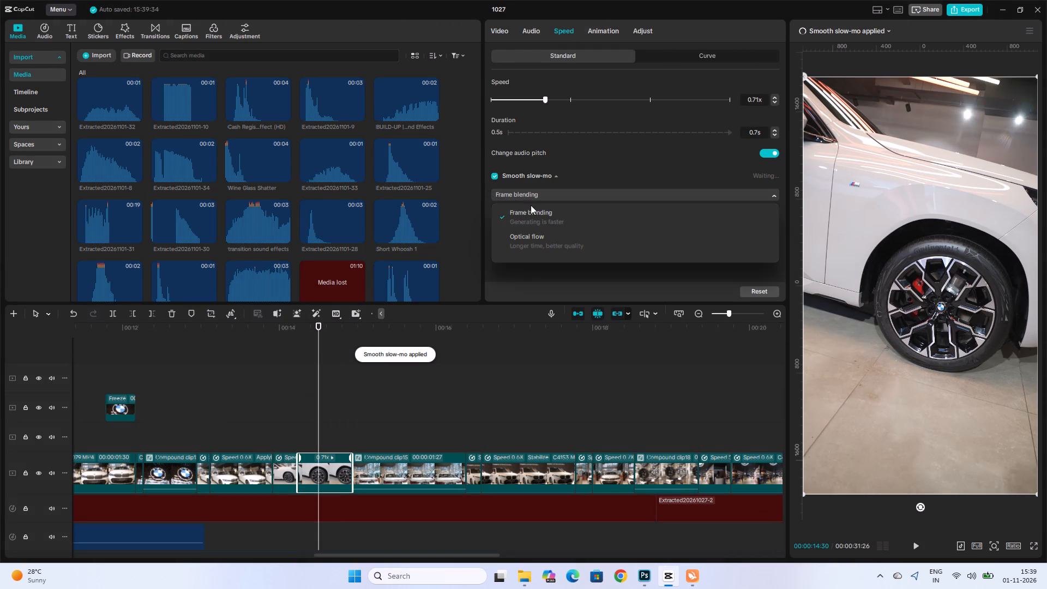
click(555, 245)
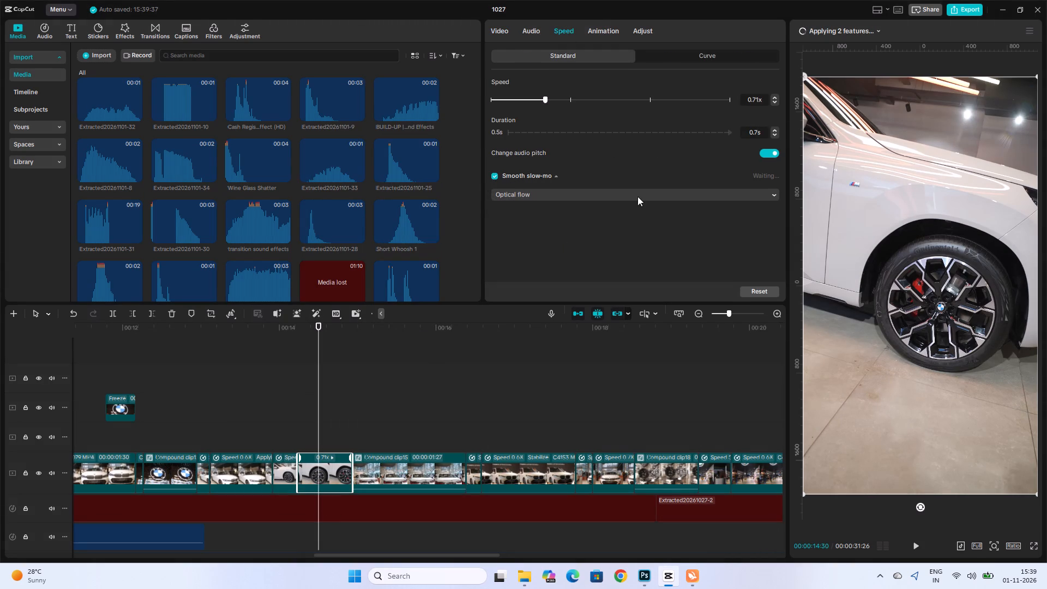
Undo the compound clip for Compound clip15, the rear view of the white 3 LWB, to separate its parts.
click(386, 398)
right_click(414, 466)
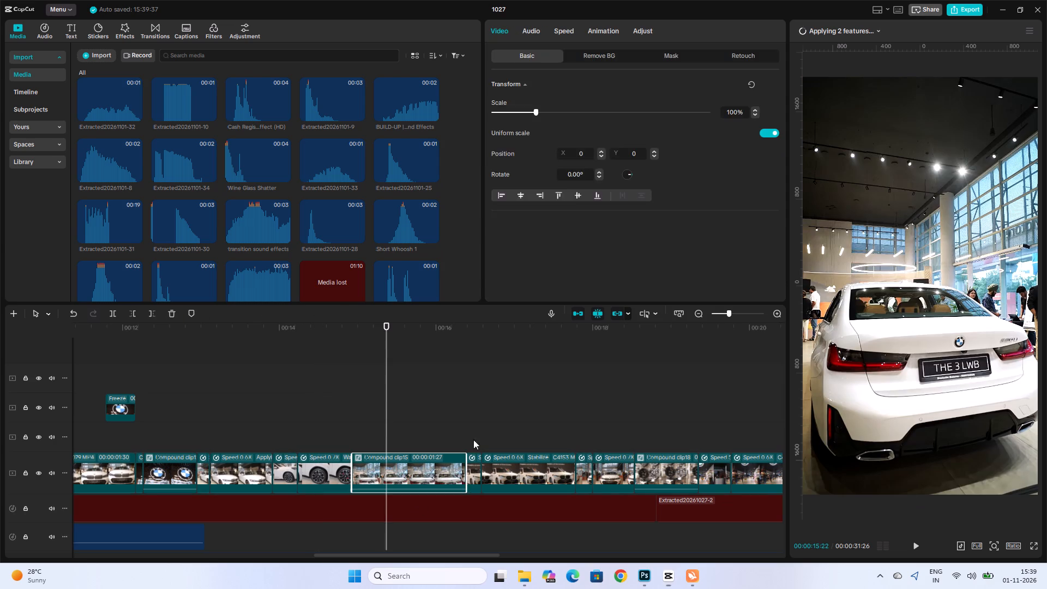
click(473, 316)
Enable Smooth slow-mo with the Optical flow method on the longer 0.60x part of the rear-view shot.
click(402, 444)
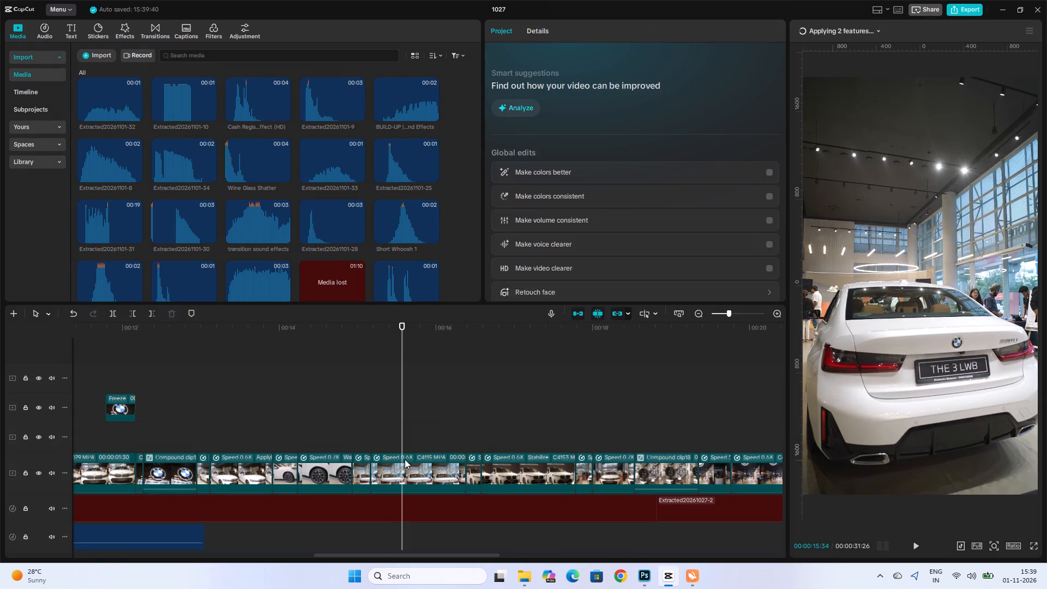
click(405, 460)
click(559, 31)
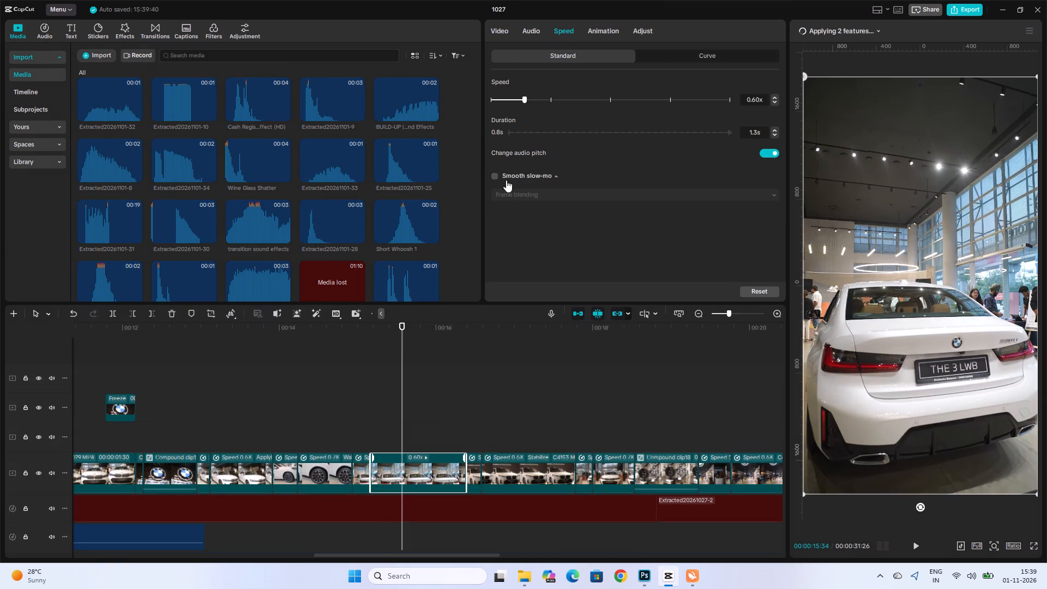
click(492, 178)
click(527, 196)
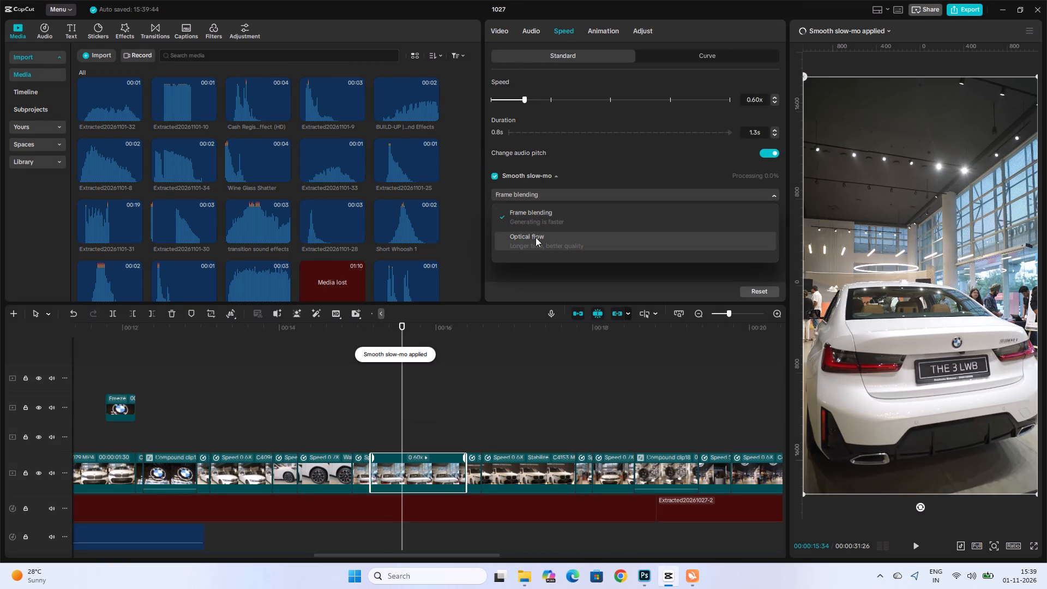
click(535, 237)
Enable Smooth slow-mo with the Optical flow method on the stabilized 0.63x clip of THE X3.
click(494, 436)
click(528, 468)
right_click(528, 471)
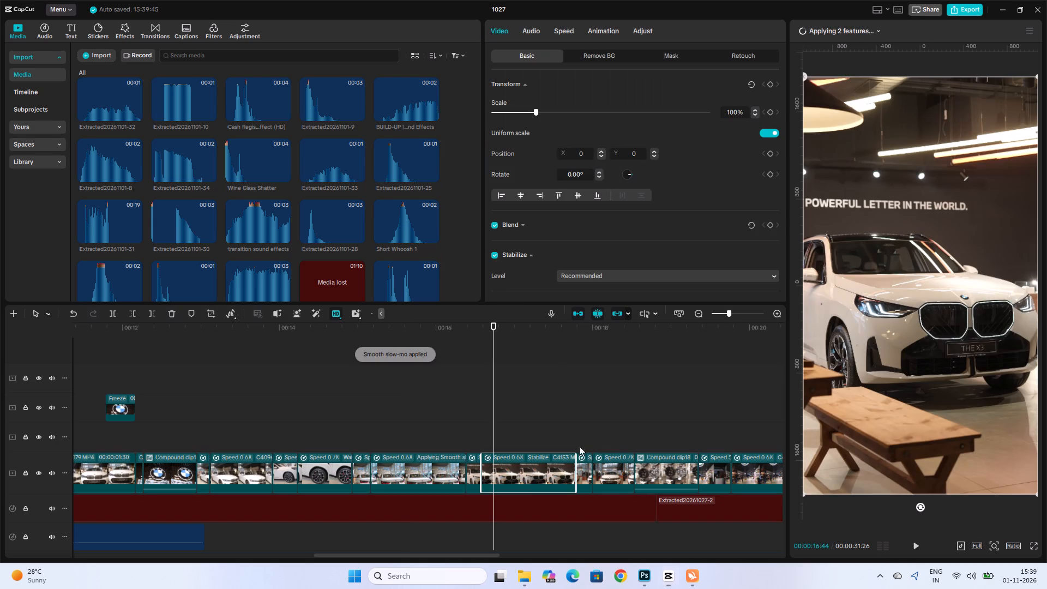
click(504, 247)
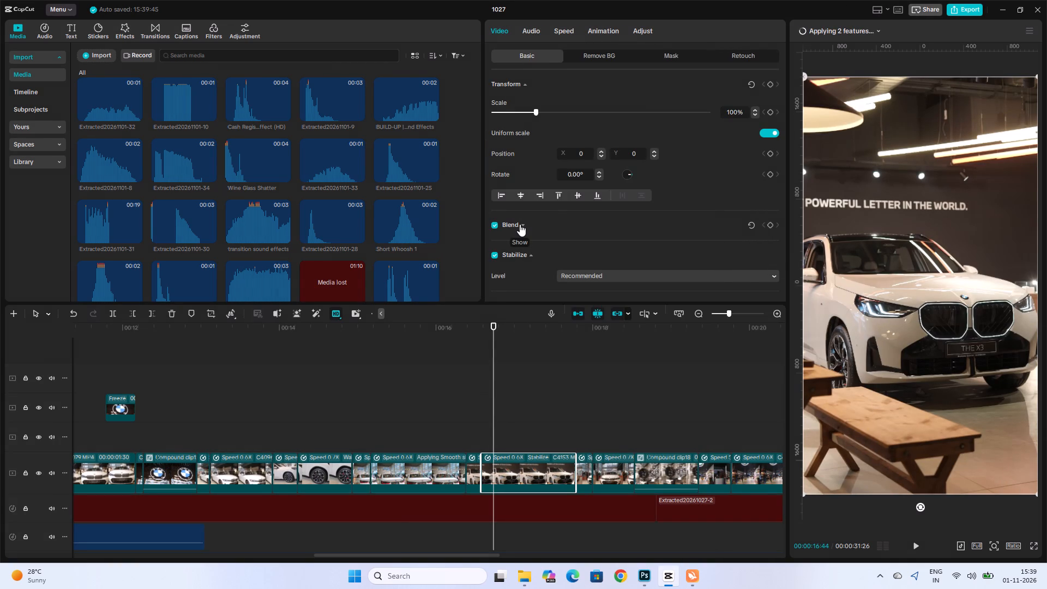
click(520, 224)
click(520, 224)
click(565, 32)
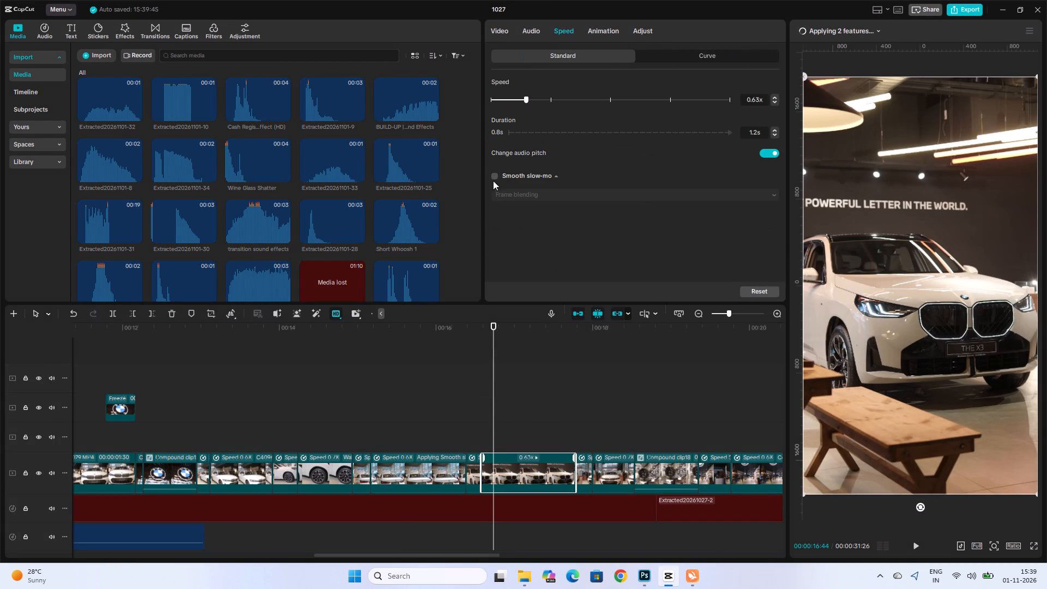
click(494, 177)
click(523, 194)
click(538, 247)
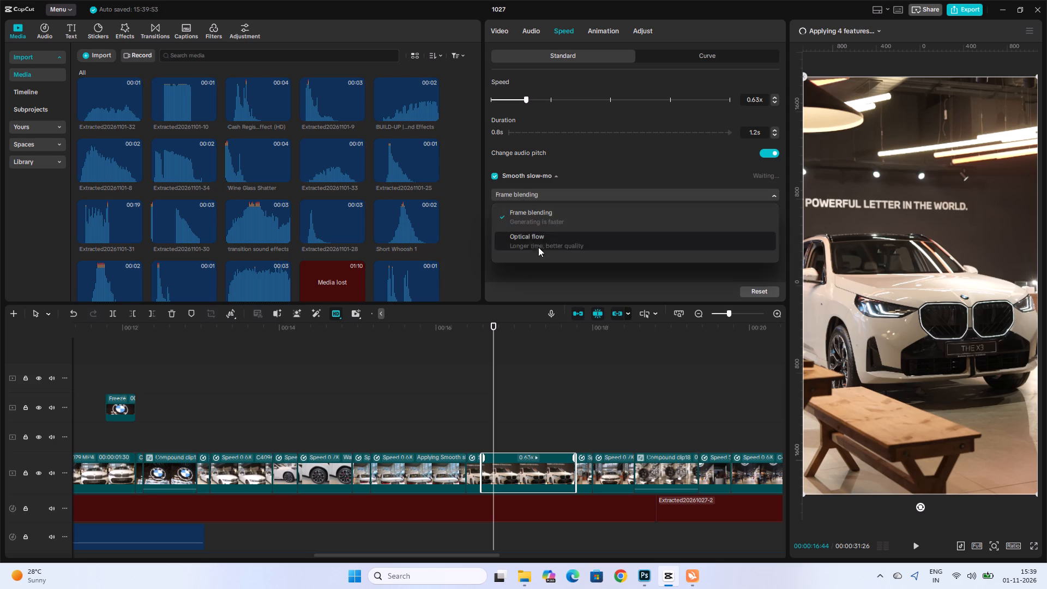
Enable Smooth slow-mo with the Optical flow method on the stabilized 0.70x front-view clip of THE 3 LWB.
click(609, 429)
click(615, 473)
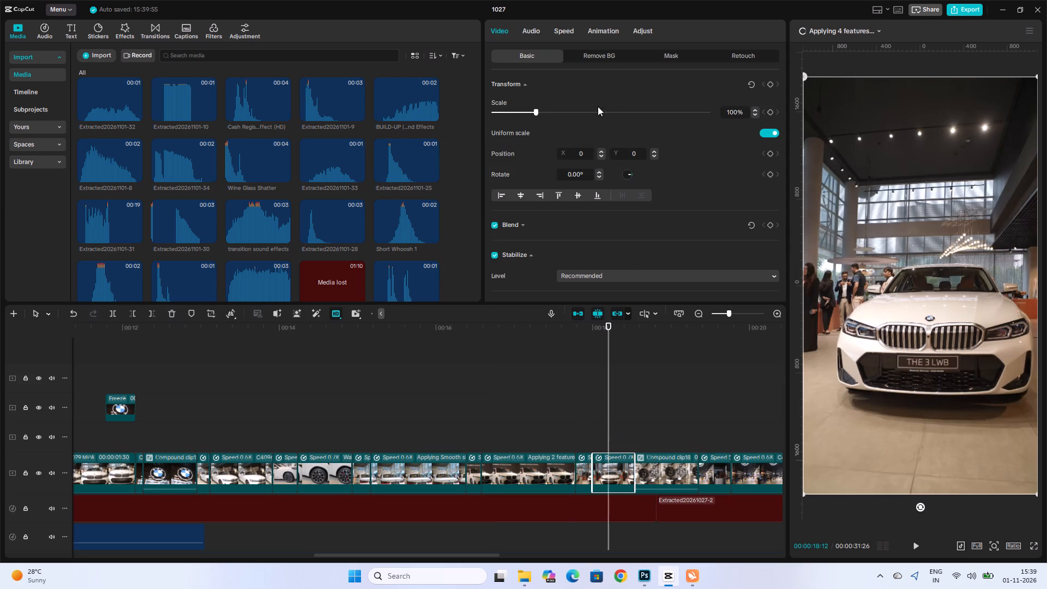
click(562, 31)
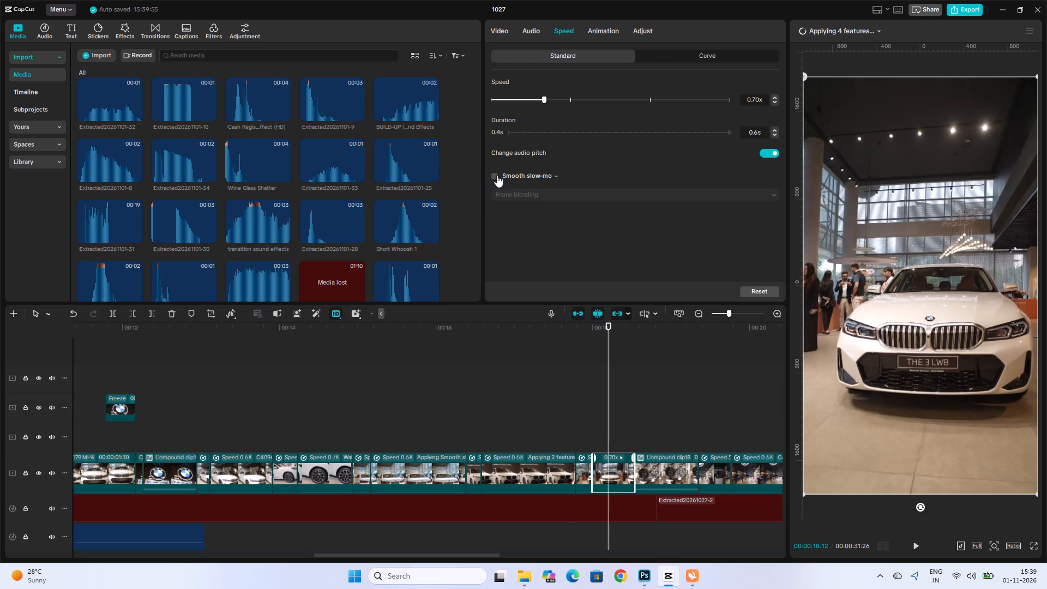
click(497, 175)
click(528, 196)
click(535, 236)
click(874, 33)
click(874, 32)
Enable Smooth slow-mo with the Optical flow method on the 0.60x showroom clip with the hanging BMW sign.
ctrl+scroll(338, 466, down, 3)
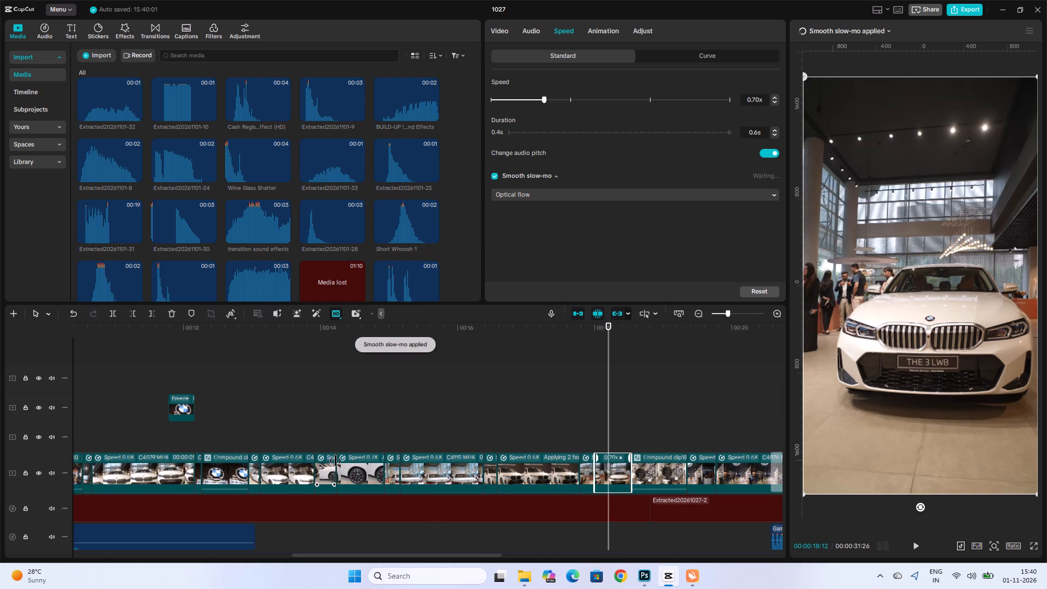
click(33, 389)
drag(693, 426, 703, 425)
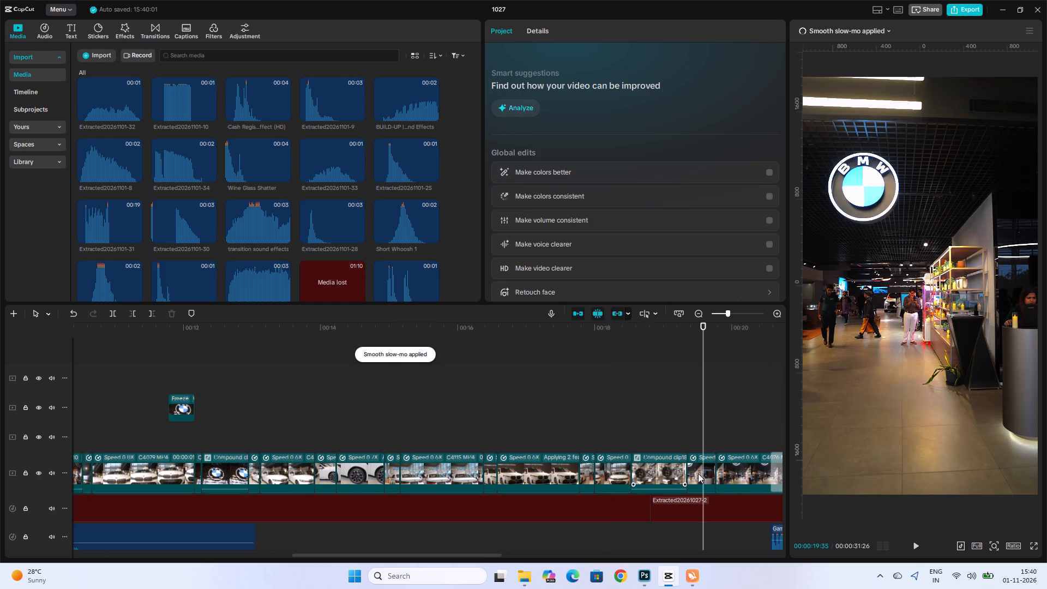
click(739, 440)
click(744, 476)
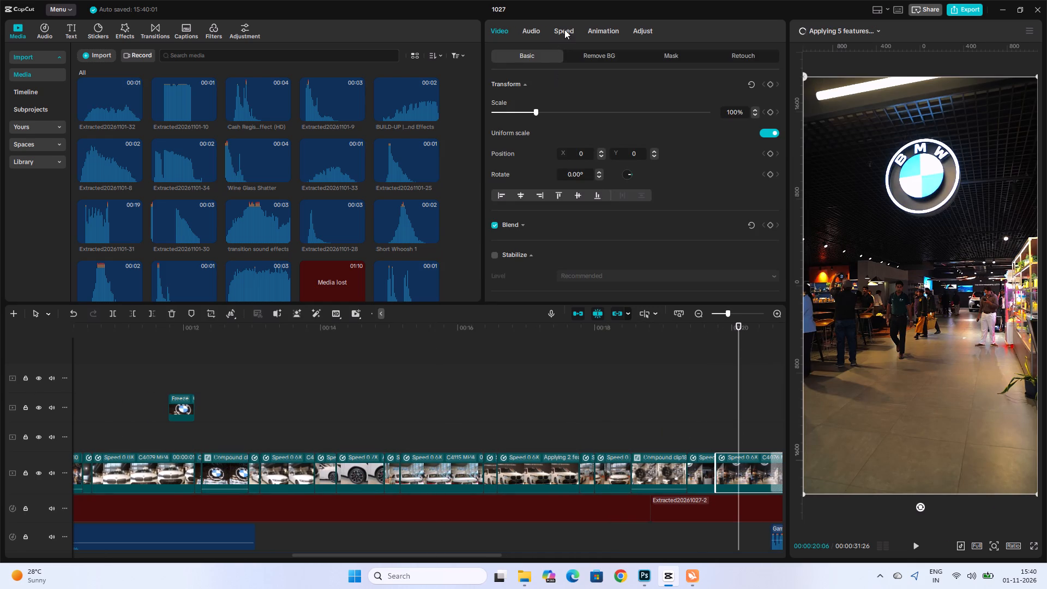
click(564, 29)
click(496, 176)
click(526, 200)
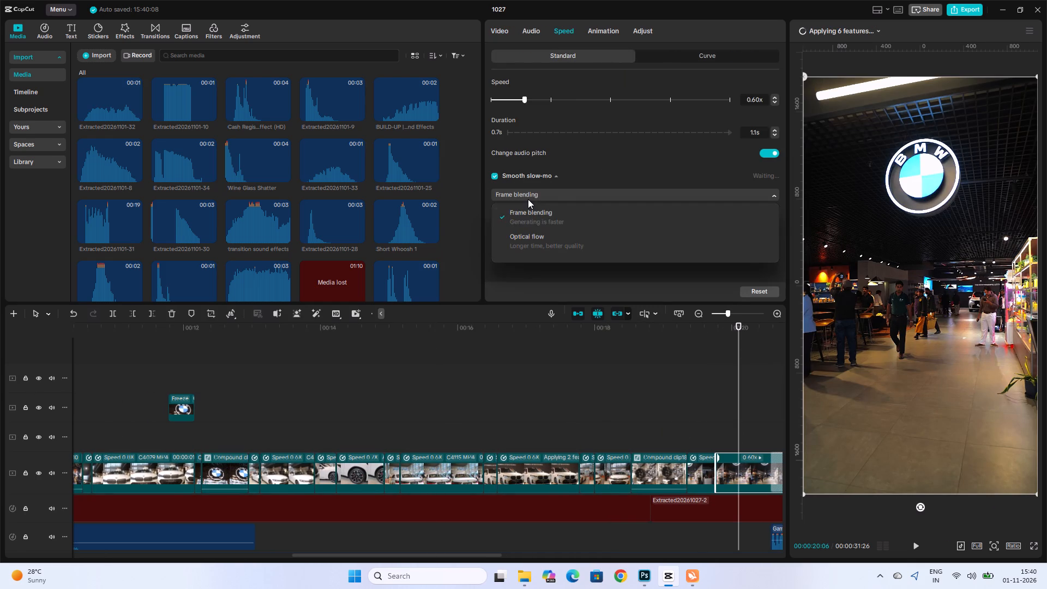
click(532, 242)
Enable Smooth slow-mo with the Optical flow method on the 0.56x tilted front-view clip of THE X3.
alt+scroll(676, 420, down, 8)
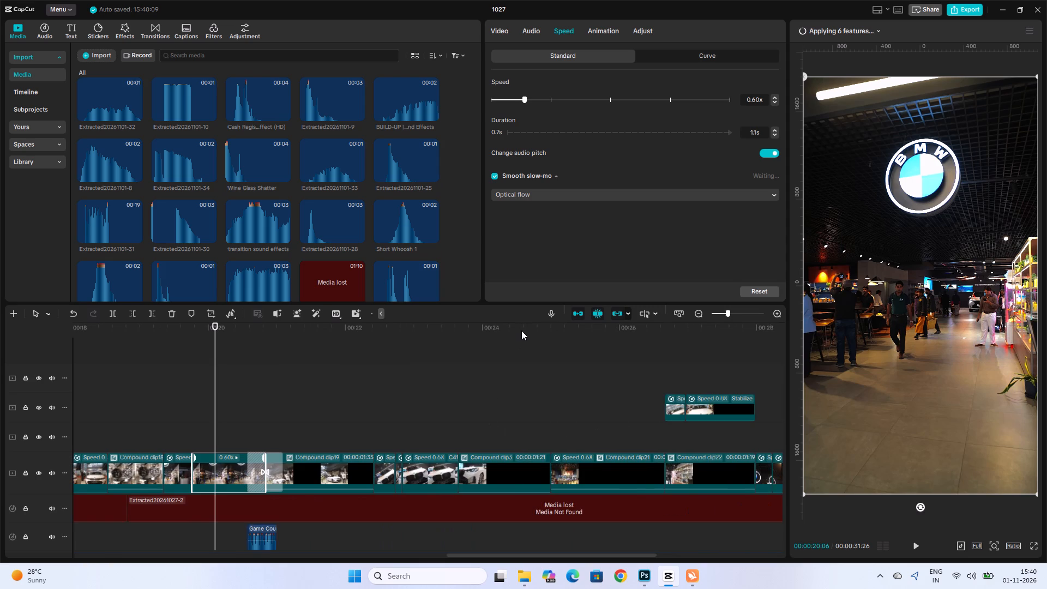
click(306, 439)
click(340, 496)
click(352, 478)
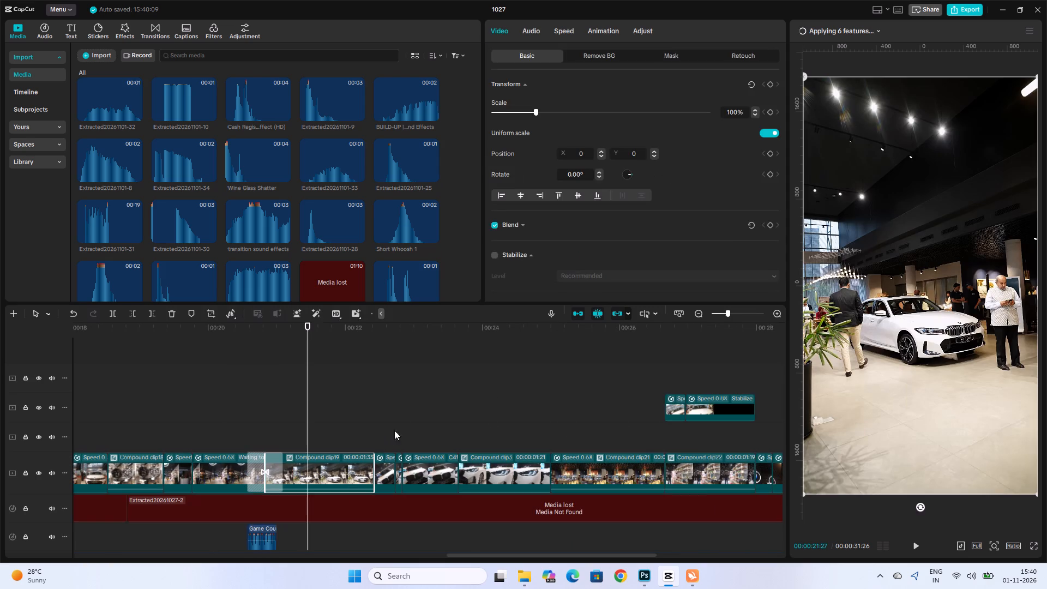
click(423, 434)
click(434, 468)
click(564, 31)
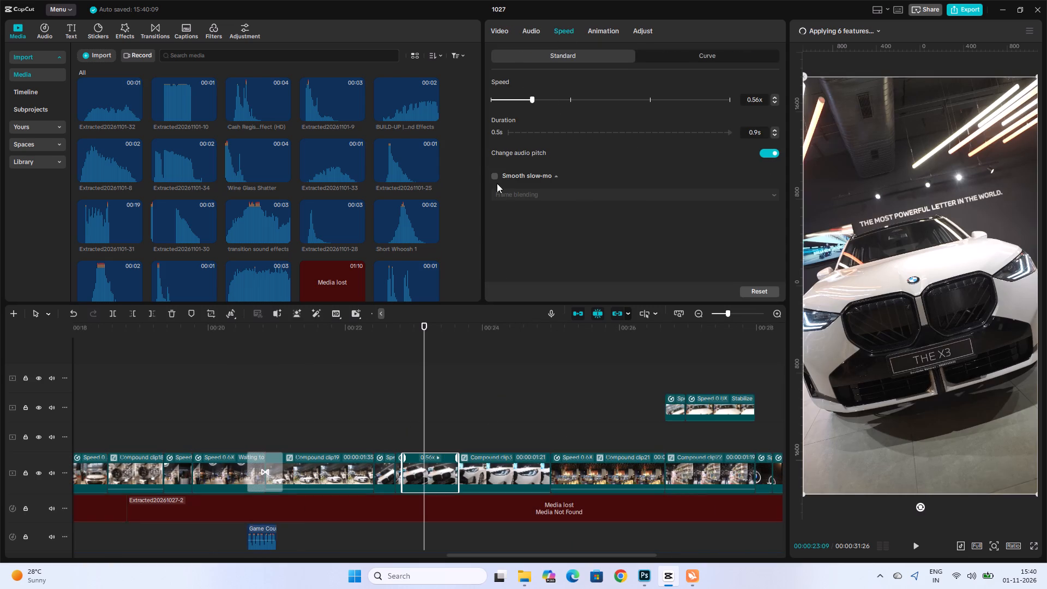
click(492, 176)
click(495, 177)
click(495, 178)
click(511, 199)
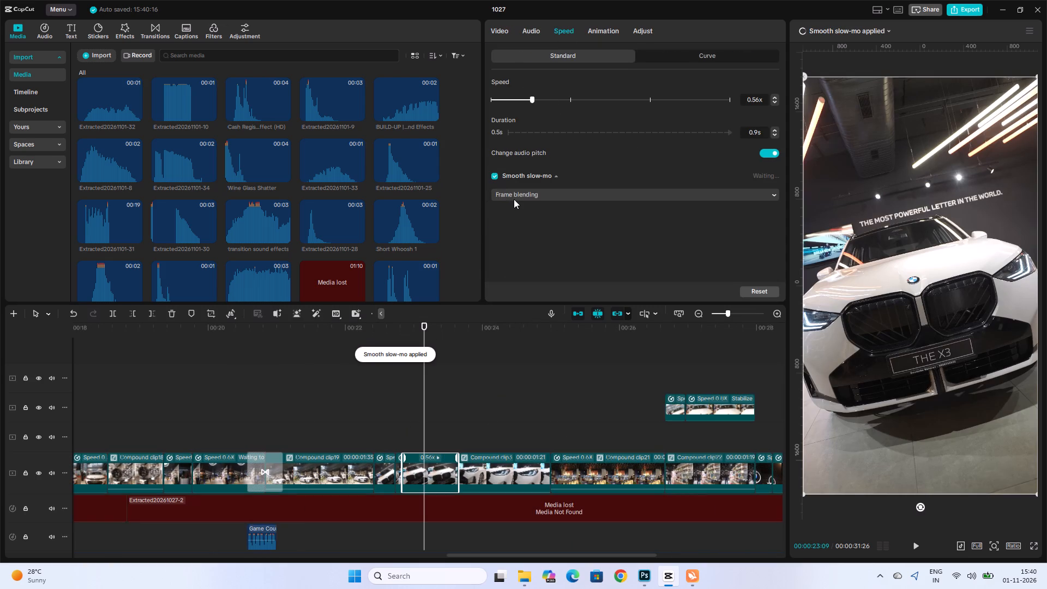
click(526, 245)
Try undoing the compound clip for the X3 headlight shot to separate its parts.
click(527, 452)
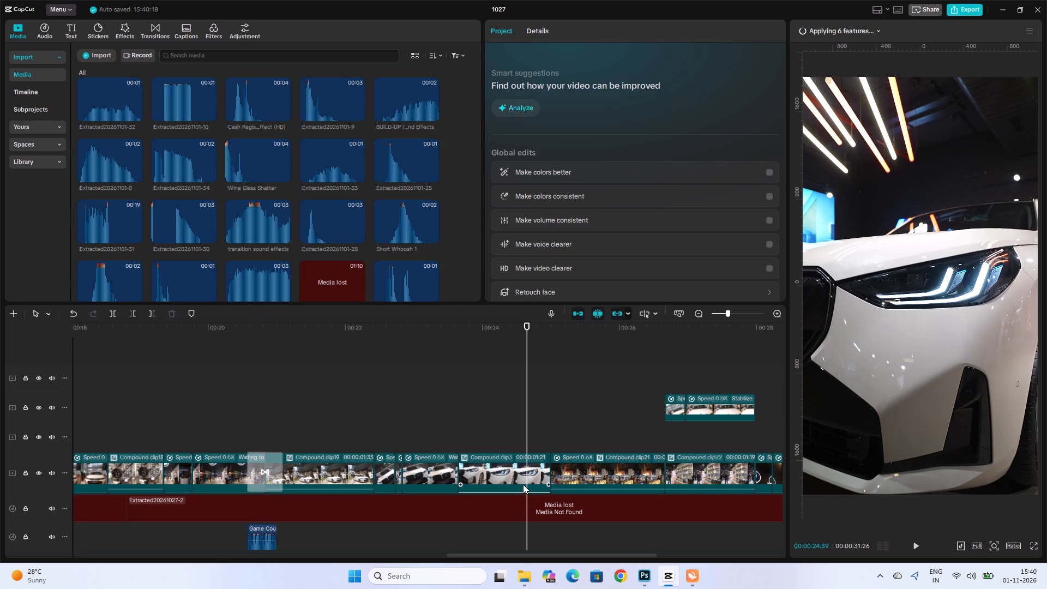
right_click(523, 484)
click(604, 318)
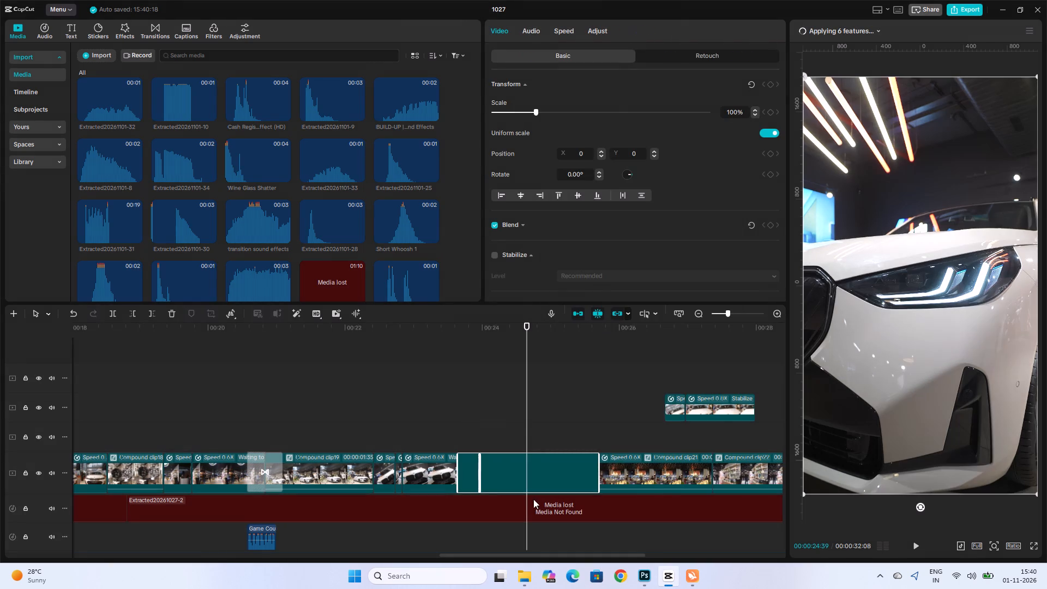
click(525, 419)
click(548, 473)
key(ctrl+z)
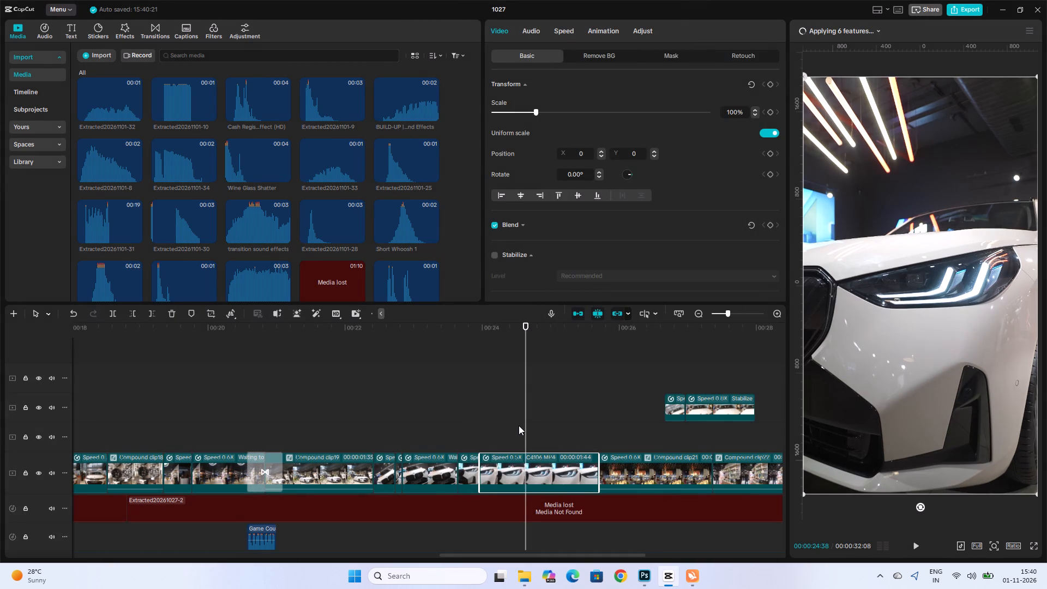
Play back the closing section from the candle-lit café shot onward to review the remaining clips.
click(507, 420)
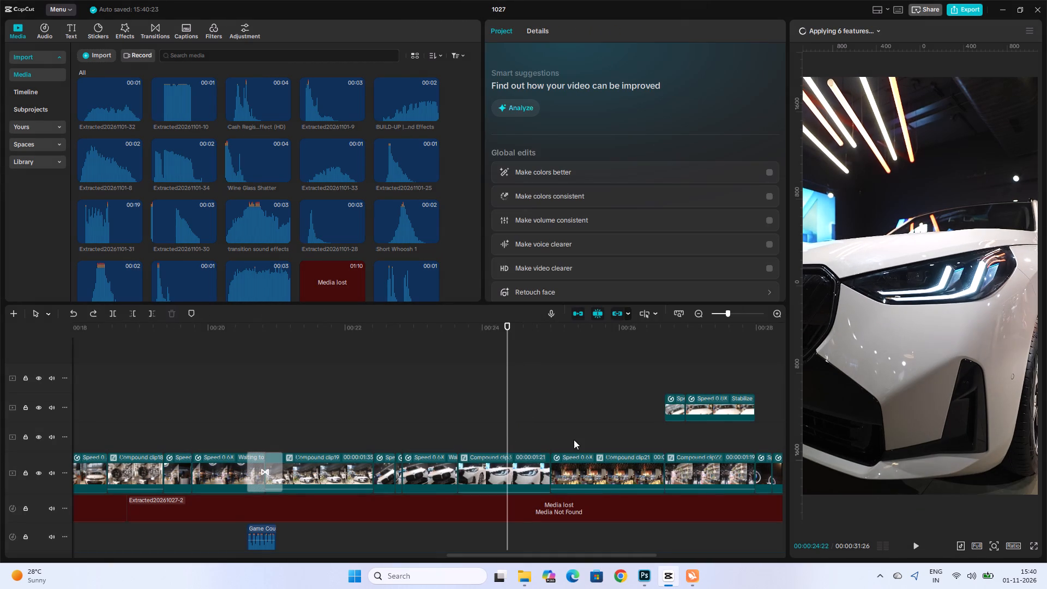
click(574, 440)
click(605, 484)
key(space)
key(space)
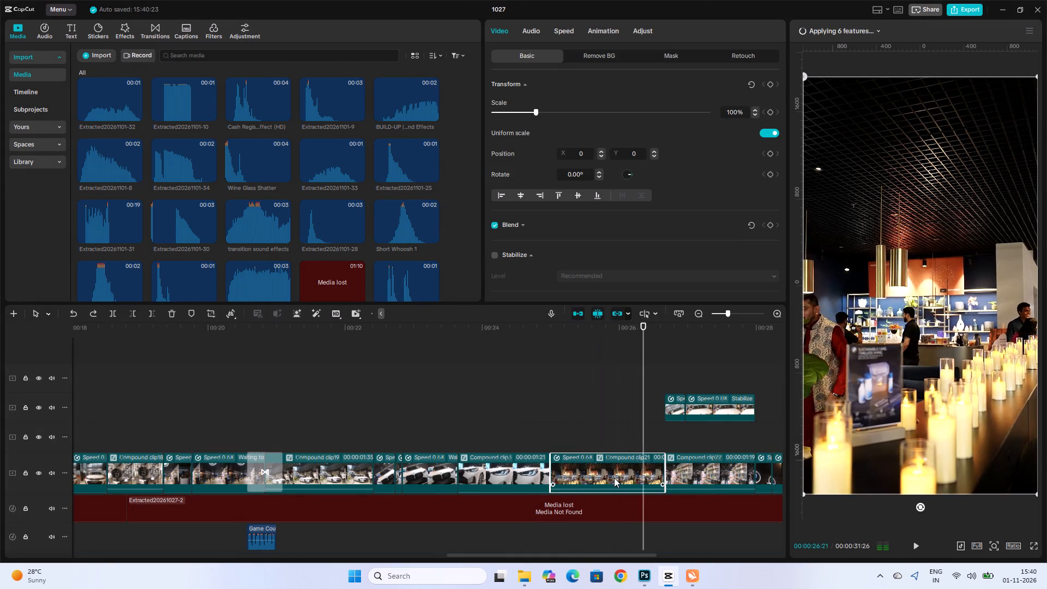
key(space)
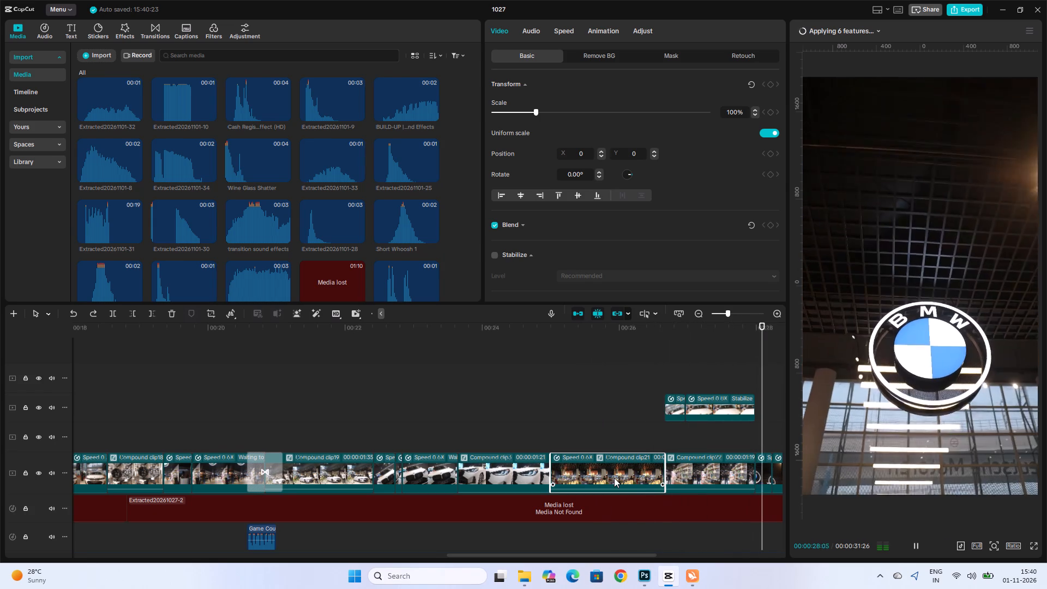
key(space)
key(space)
key(space)
Enable Smooth slow-mo with the Optical flow method on the 0.76x overlay clip of THE 3 LWB.
click(316, 368)
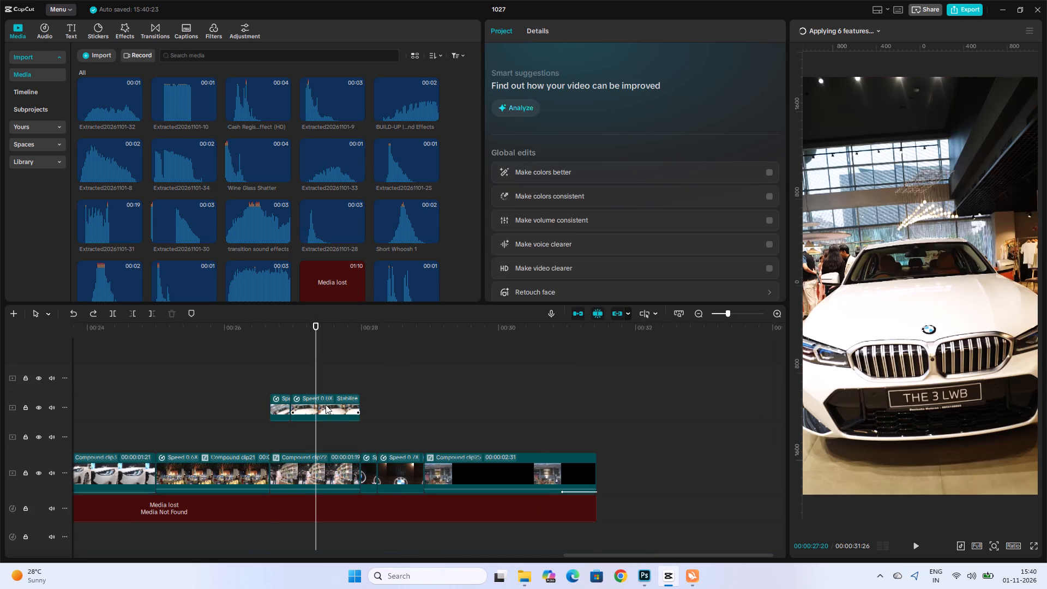
click(326, 402)
click(565, 26)
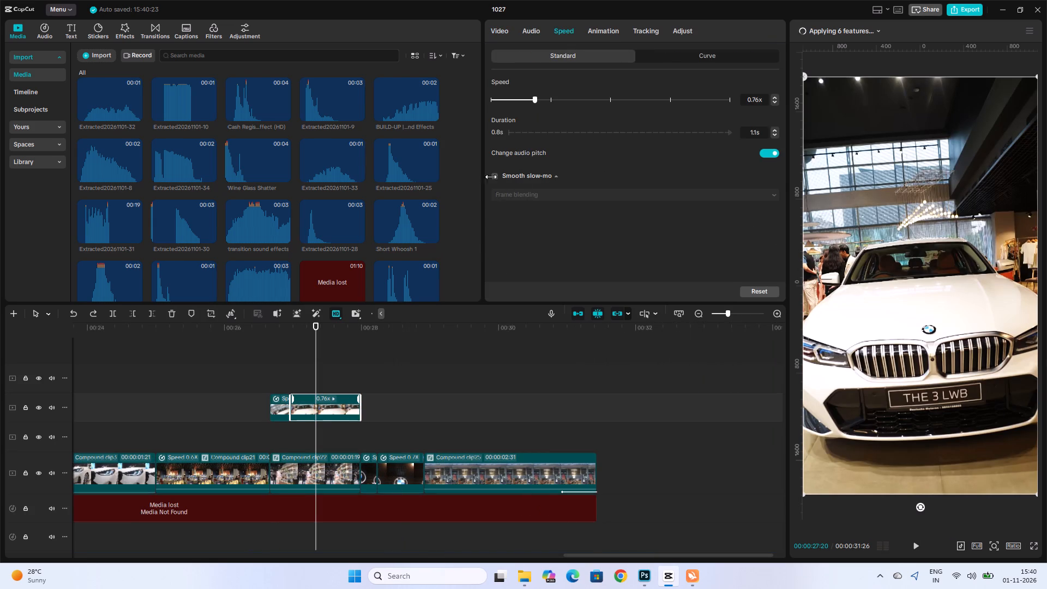
click(495, 177)
click(509, 189)
click(526, 239)
Play back the edit from near the beginning to about the 15-second mark to review the speed ramps.
click(512, 441)
ctrl+scroll(519, 421, down, 6)
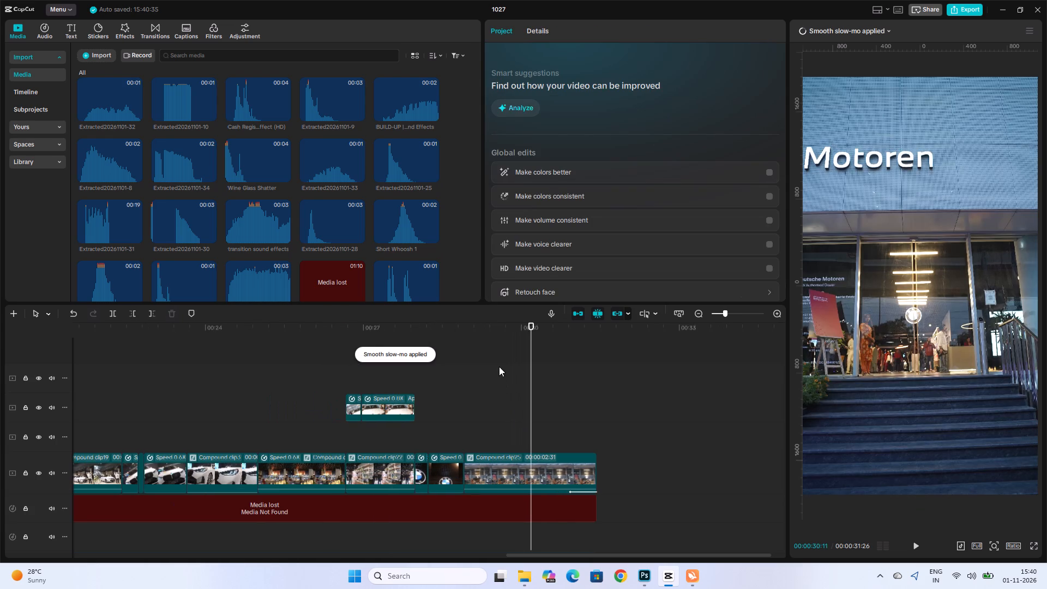
drag(532, 347, 13, 346)
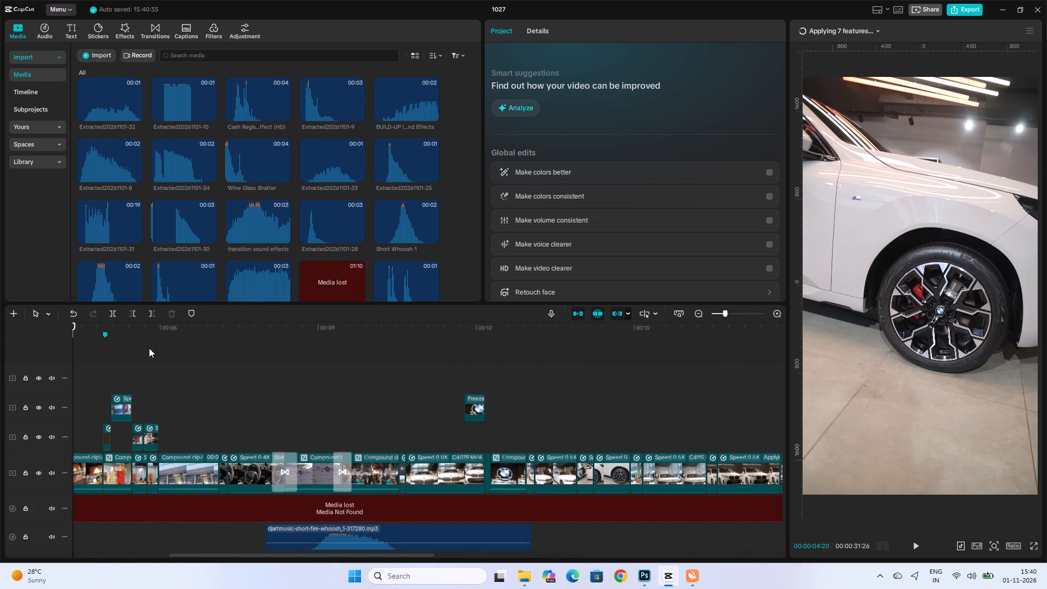
key(space)
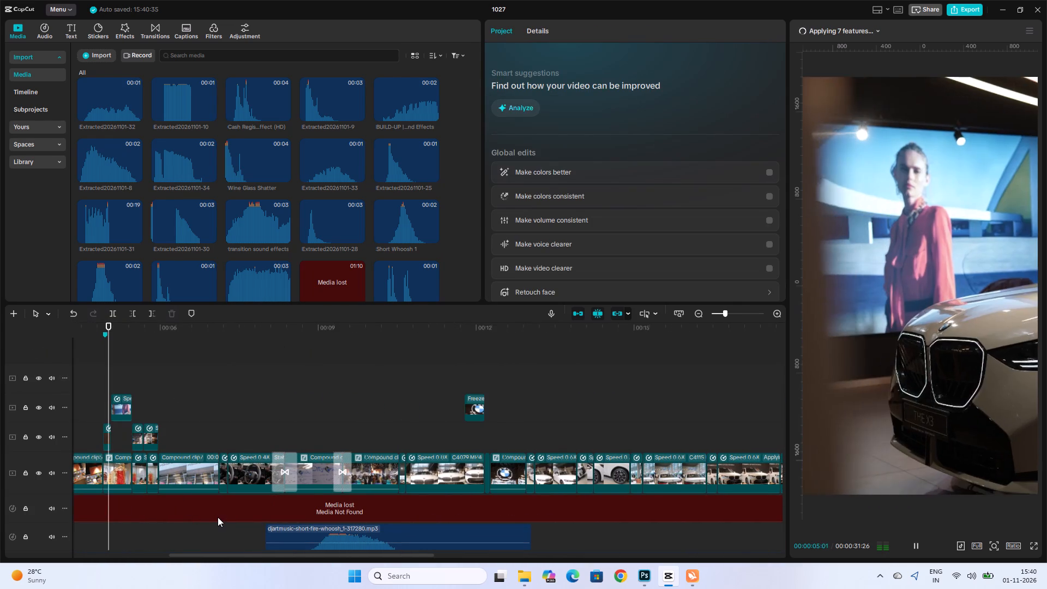
key(space)
click(88, 408)
key(space)
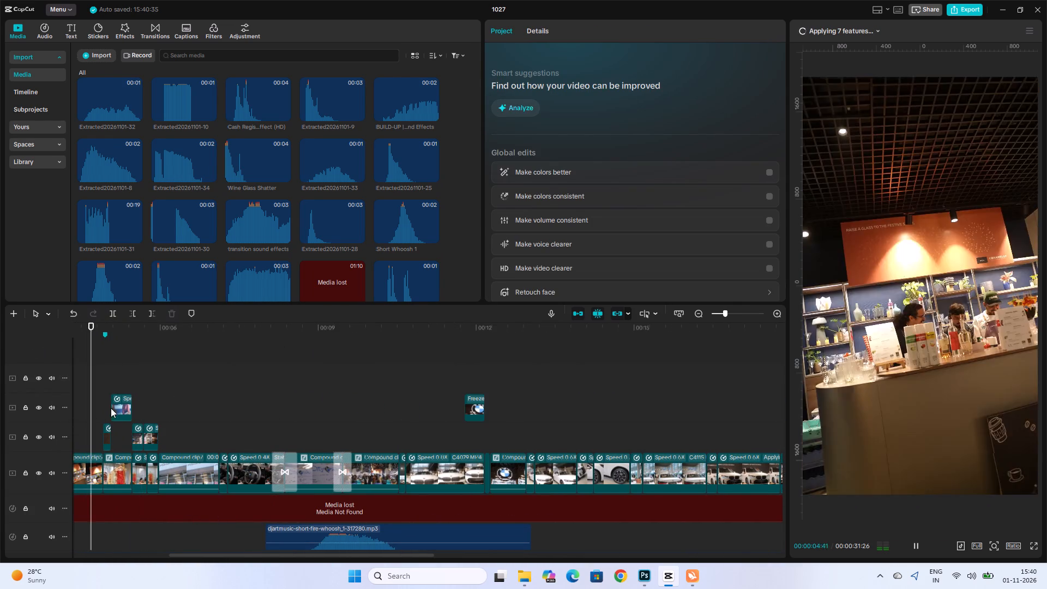
key(space)
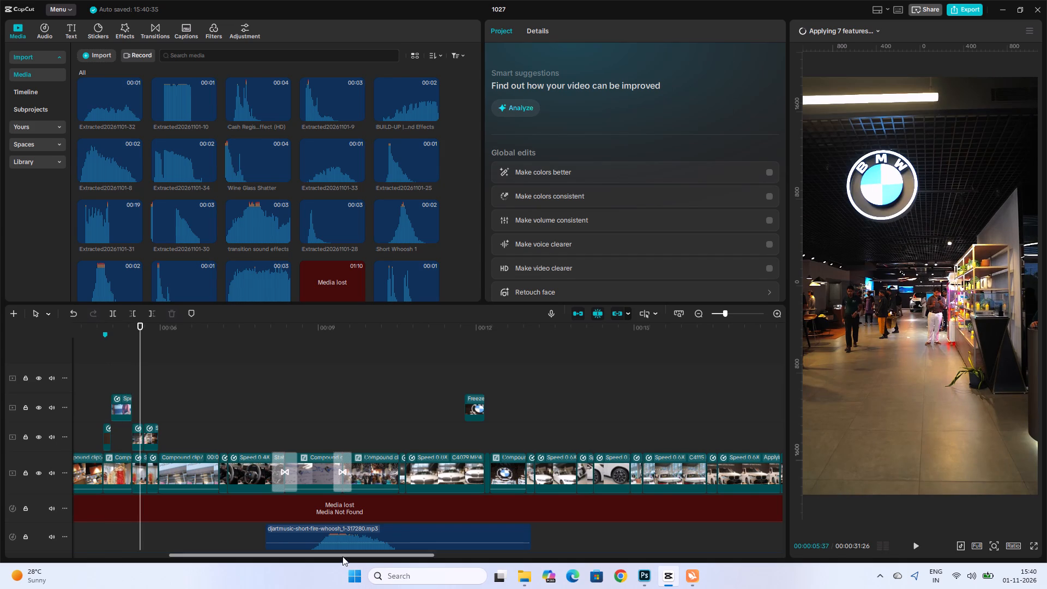
drag(342, 556, 198, 549)
click(124, 398)
key(space)
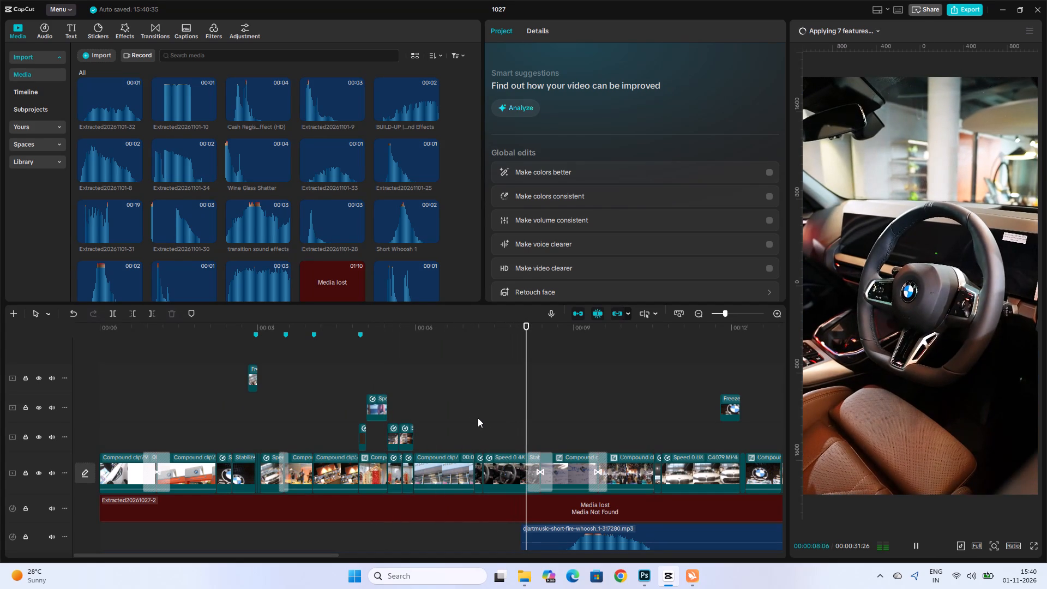
key(space)
click(507, 422)
key(space)
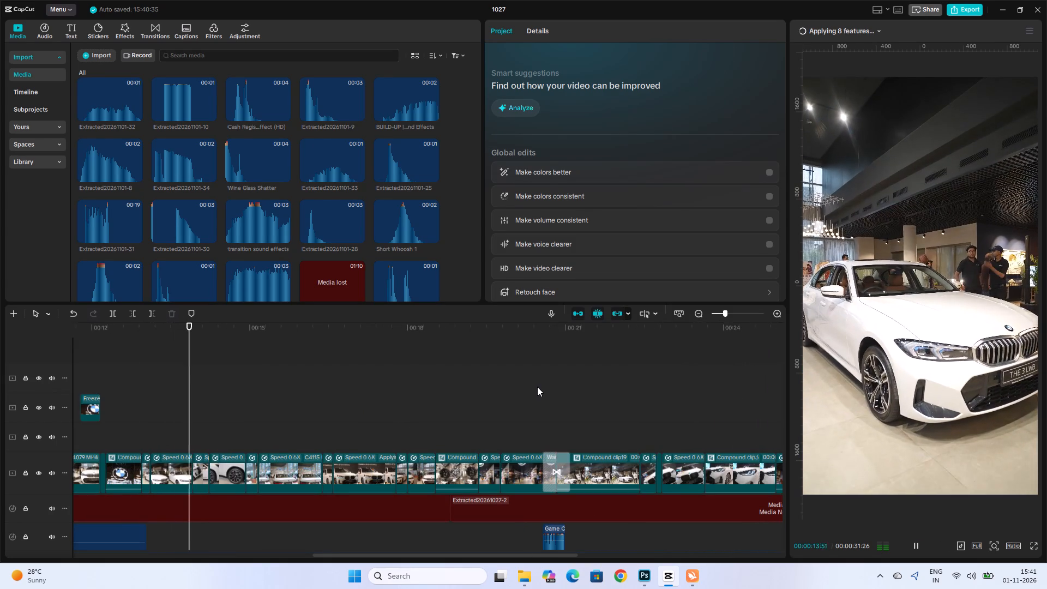
key(space)
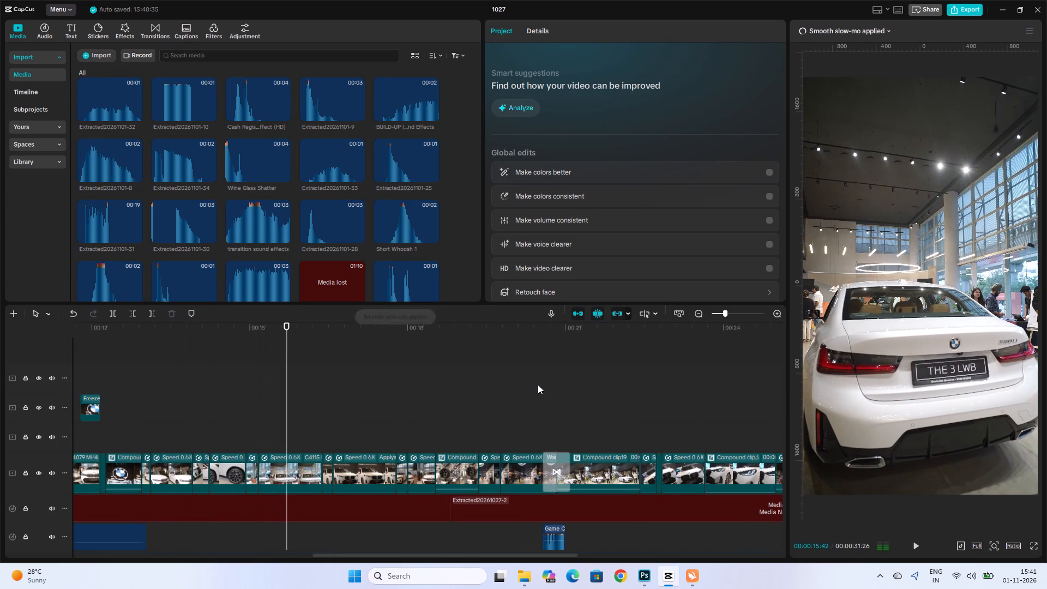
Check the processing progress of the Smooth slow-mo and Stabilize tasks for each clip.
click(843, 27)
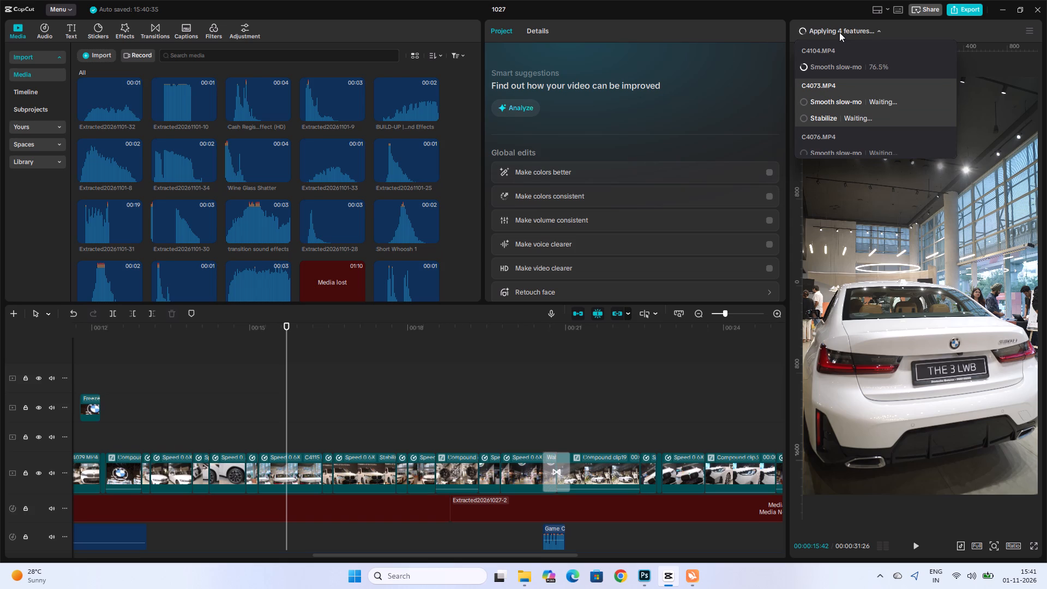
Open Google Chrome and look through the available browser profiles.
click(623, 574)
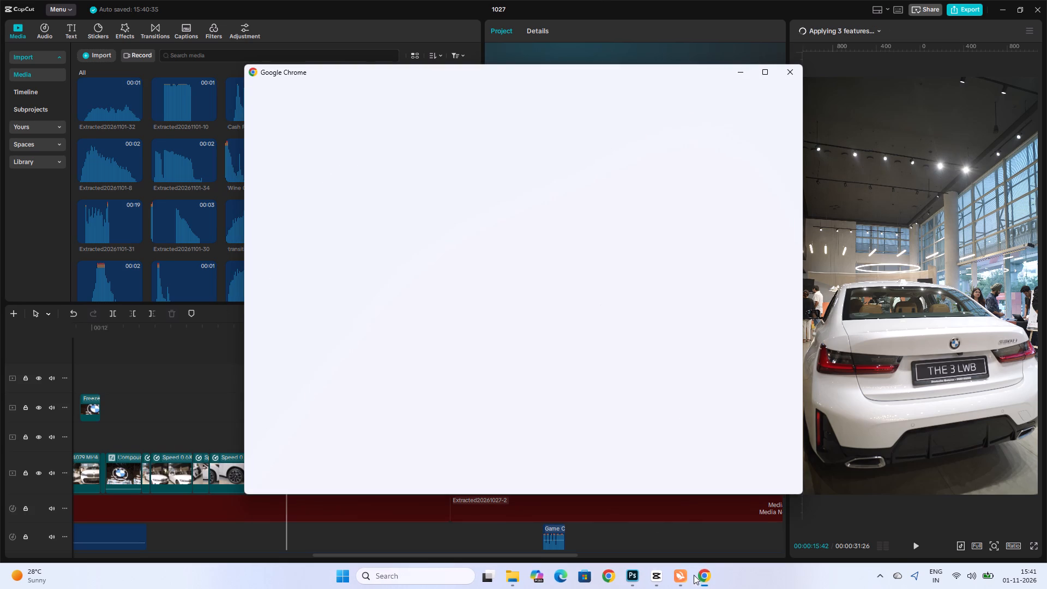
scroll(649, 354, down, 4)
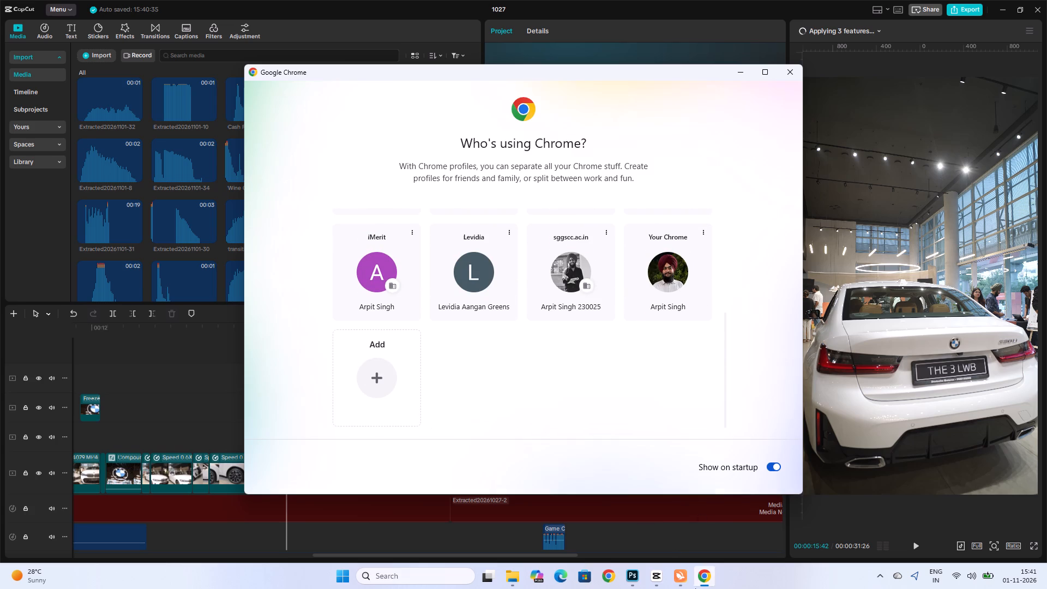
Switch to the TurboVPN app.
click(686, 586)
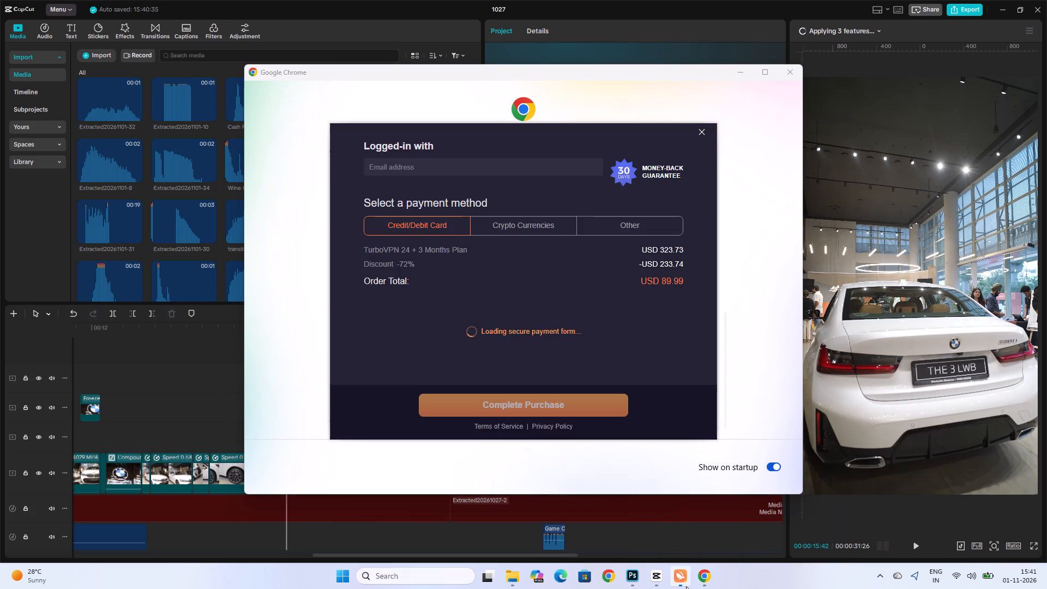
Close the TurboVPN purchase window without buying a plan.
click(702, 133)
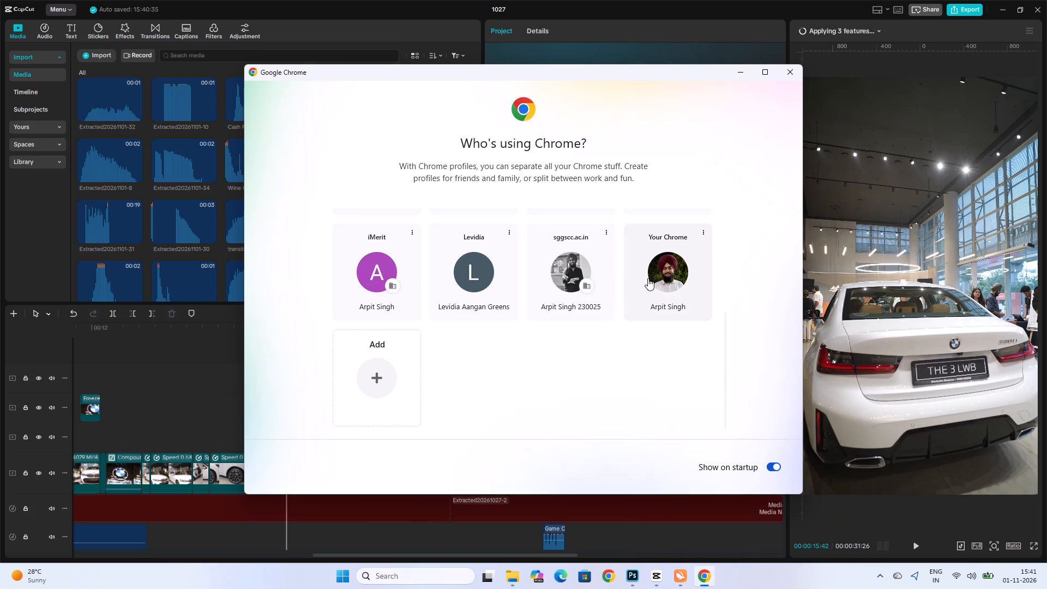
Open a Google Chrome window with the profile labelled Your Chrome.
click(648, 278)
click(328, 234)
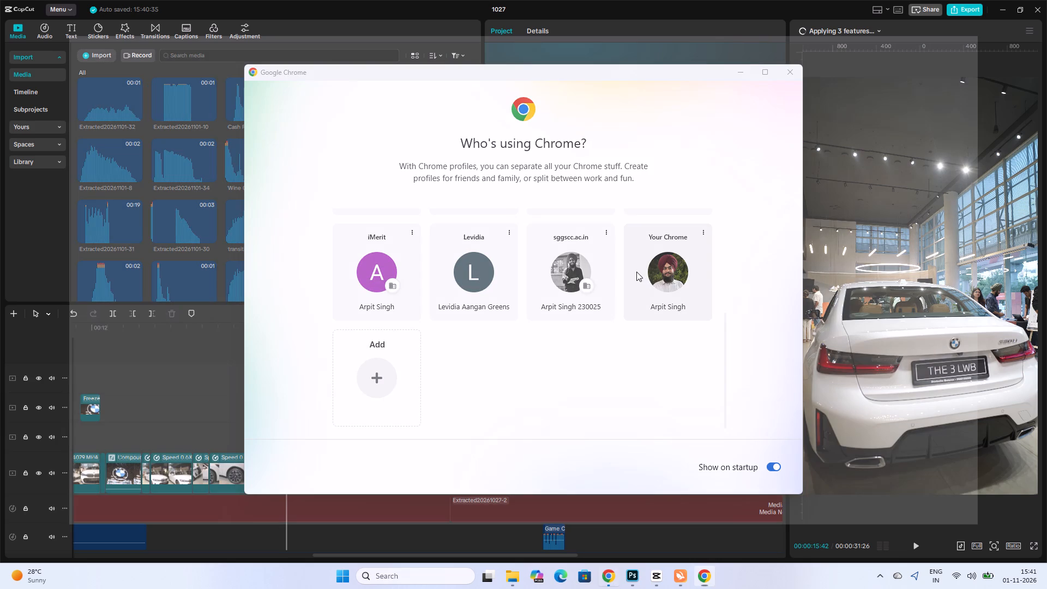
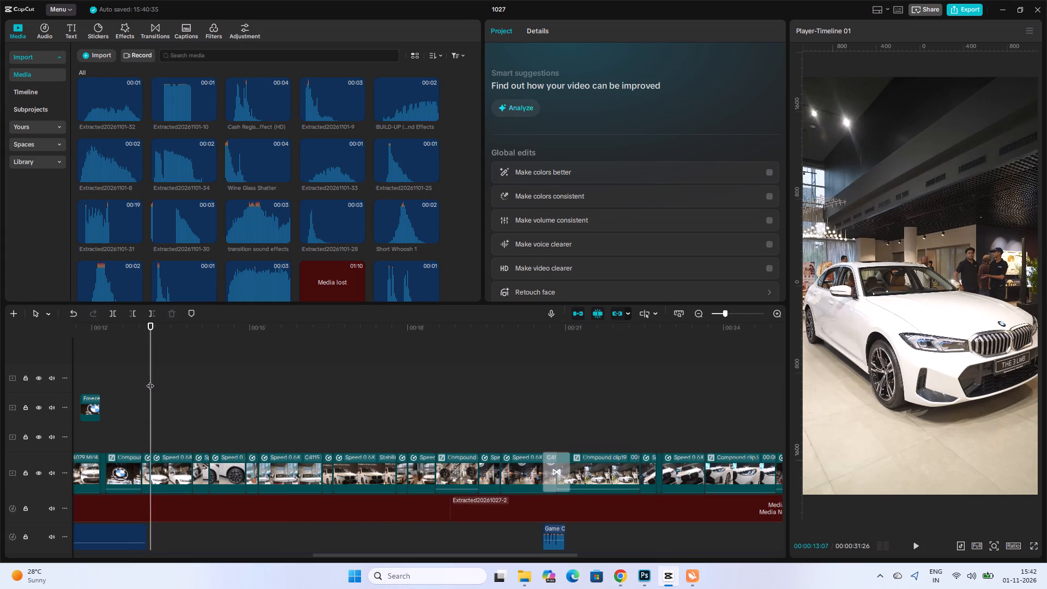
Play back the edit from about the 13-second mark to review the speed ramps, stopping near the front-wheel clip at about 14 seconds.
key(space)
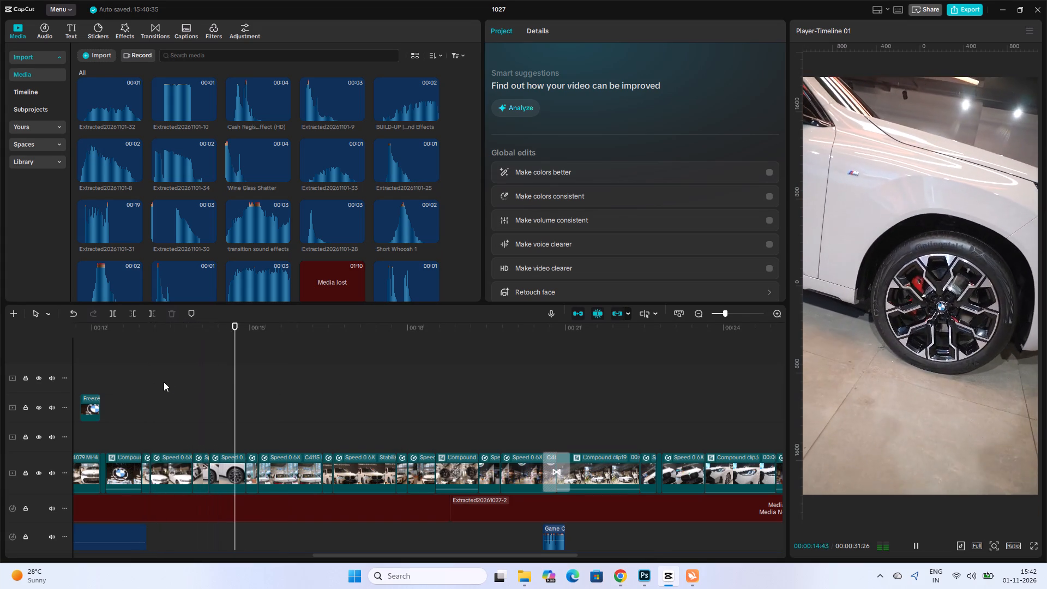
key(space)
click(218, 409)
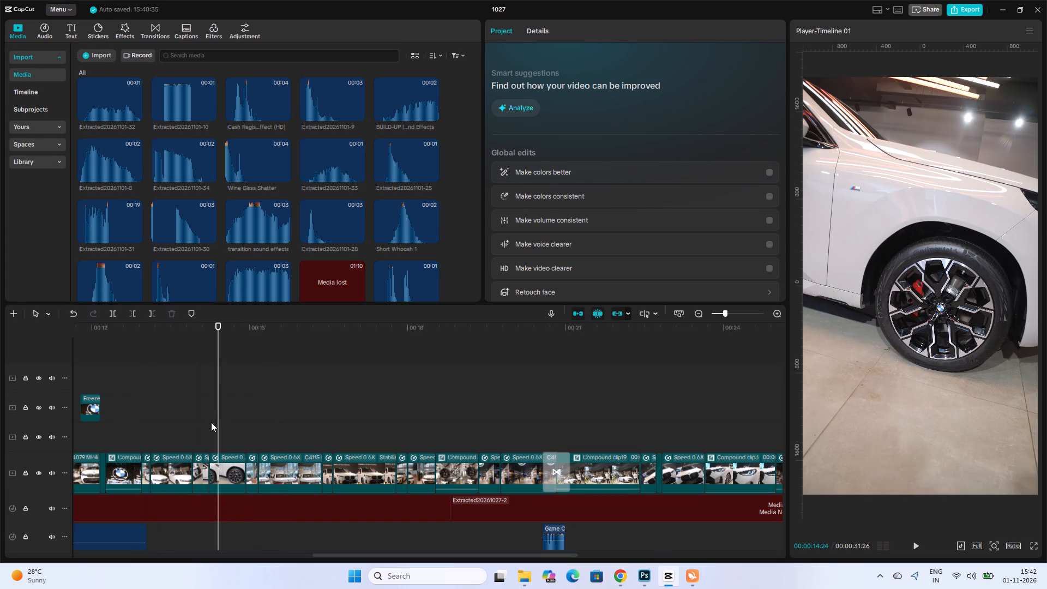
Add clip C4186.MP4 from the imported media to the overlay track, after the freeze-frame clip.
drag(217, 422, 3, 405)
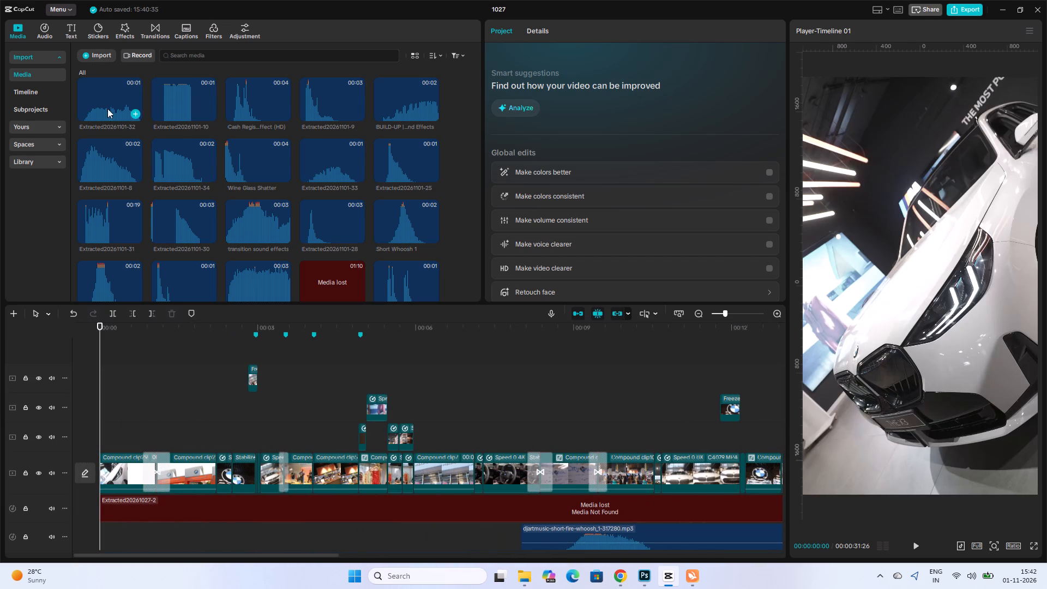
scroll(297, 284, up, 4)
scroll(299, 281, down, 19)
drag(478, 200, 480, 243)
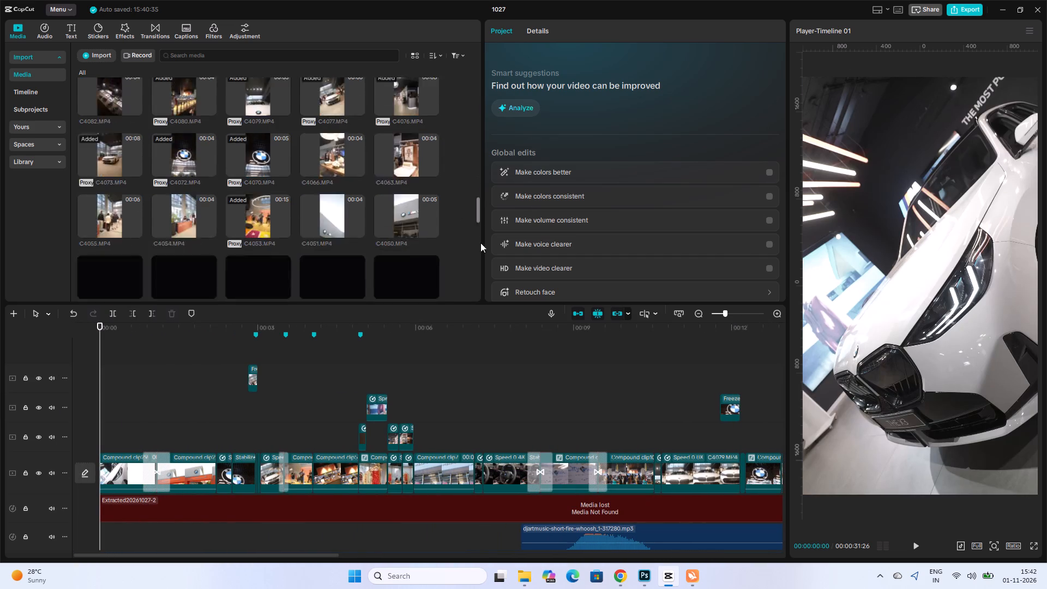
drag(480, 243, 478, 342)
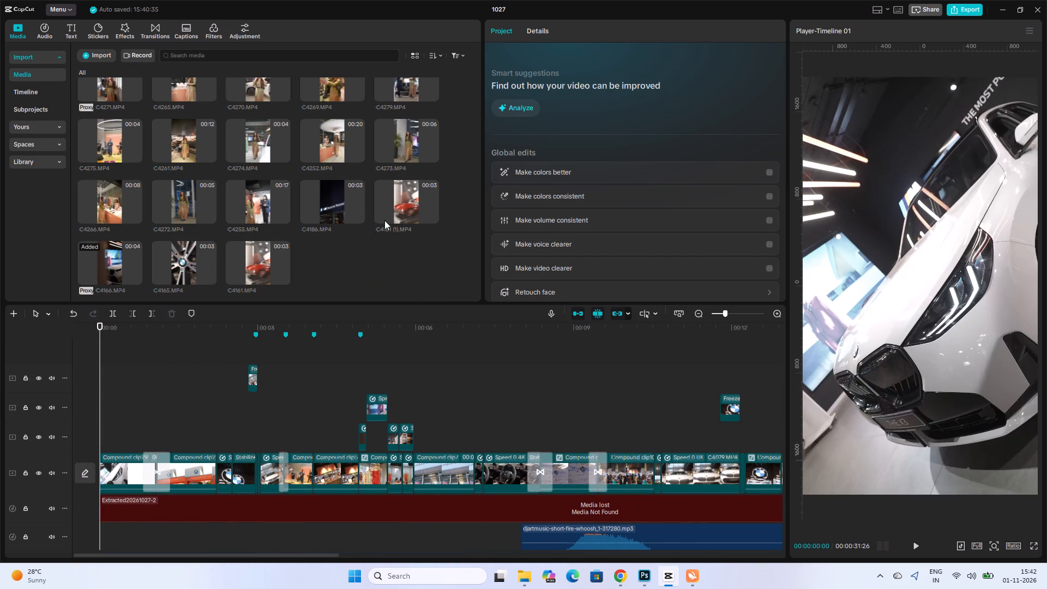
click(323, 211)
drag(326, 211, 816, 420)
drag(816, 420, 765, 423)
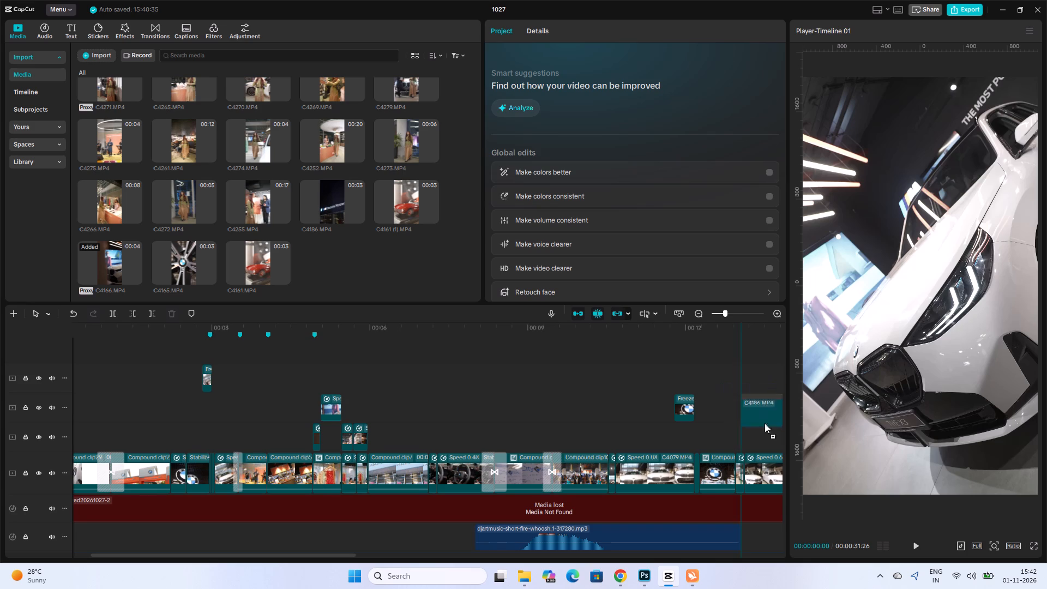
drag(765, 423, 702, 426)
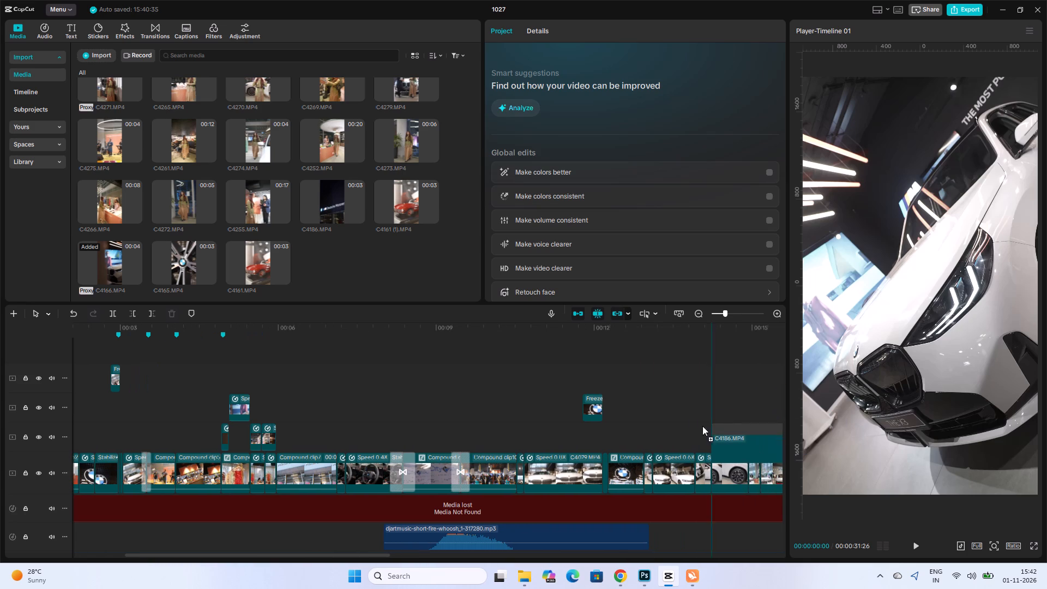
drag(702, 426, 684, 415)
Move the C4186 clip to the end of the edit, directly above the start of the last compound clip.
drag(379, 554, 428, 559)
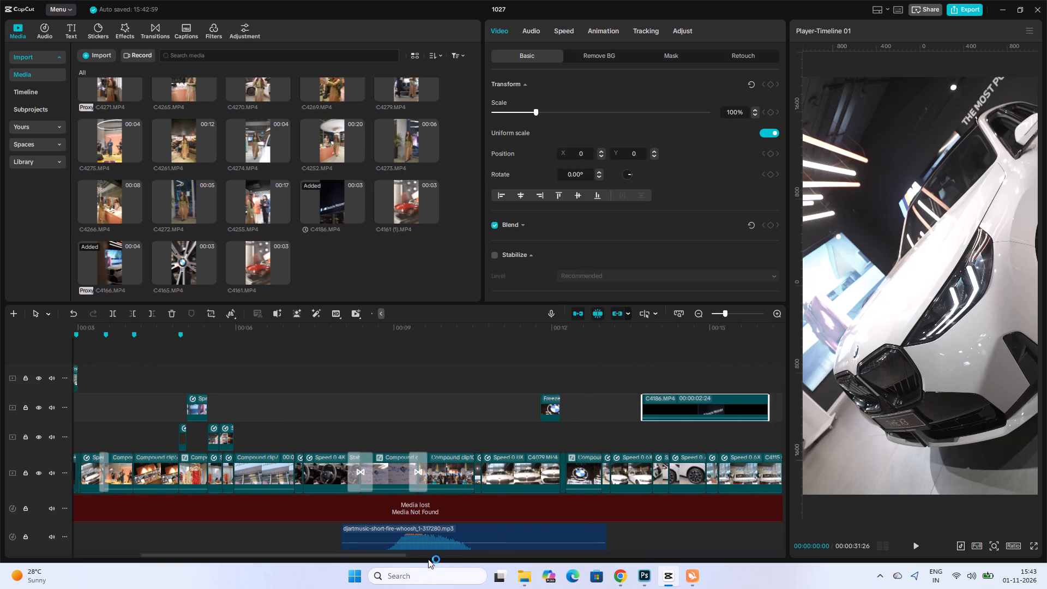
drag(428, 559, 550, 554)
drag(274, 401, 708, 420)
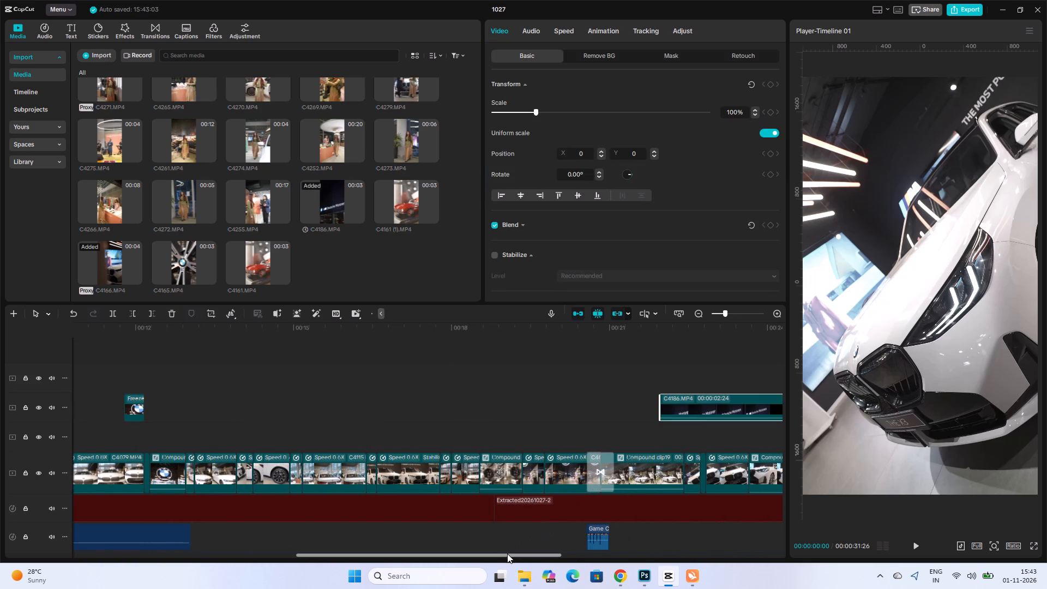
drag(507, 554, 701, 541)
drag(232, 404, 622, 412)
click(509, 423)
click(503, 423)
click(479, 426)
key(space)
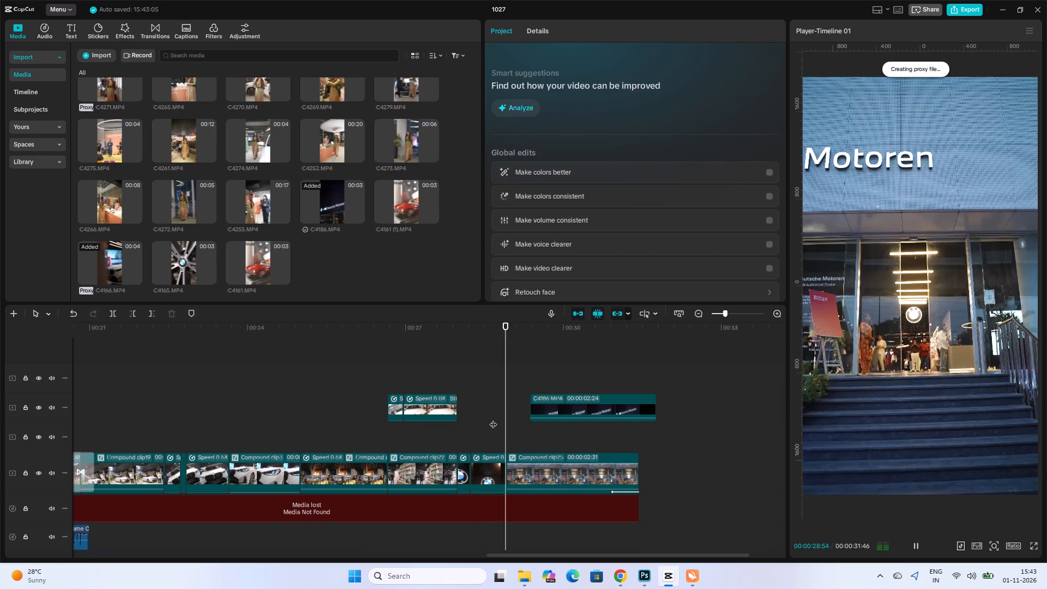
key(space)
drag(592, 412, 567, 435)
Preview the C4186 clip and turn on Stabilize for it.
click(510, 388)
key(space)
key(space)
click(525, 421)
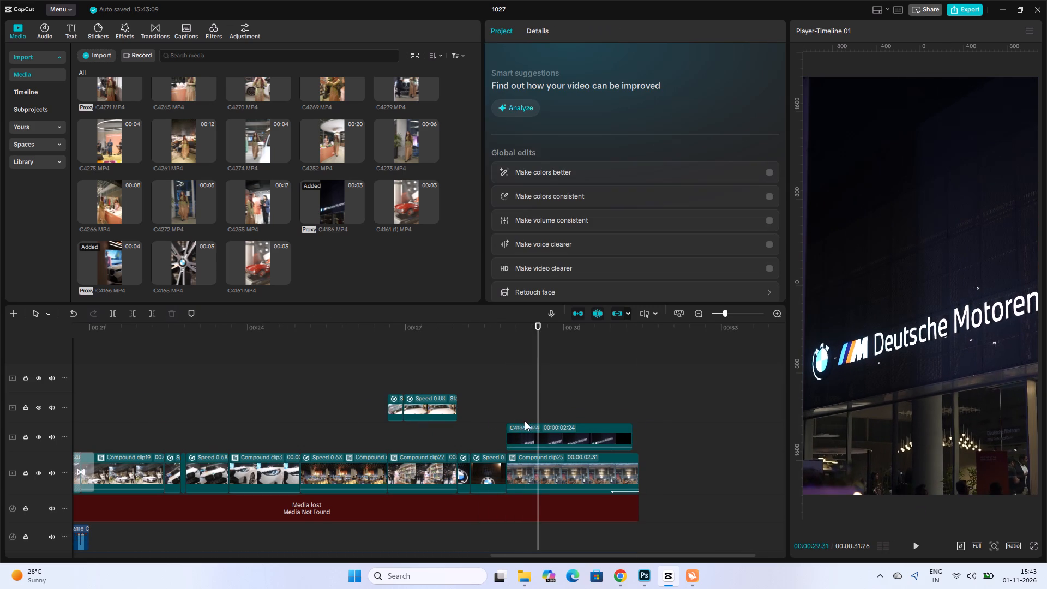
key(space)
key(space)
click(528, 423)
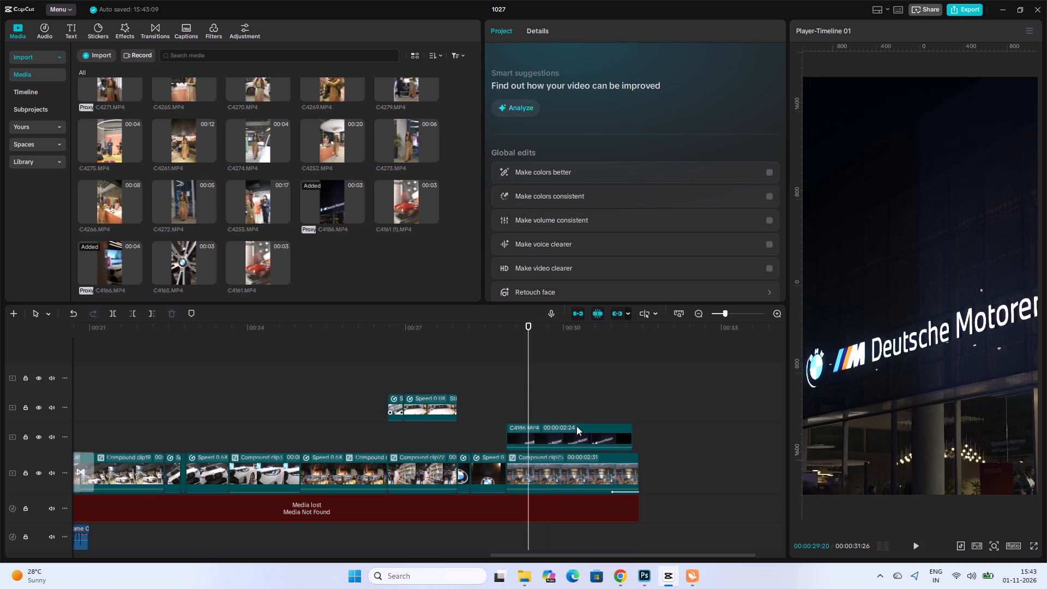
click(519, 443)
click(494, 256)
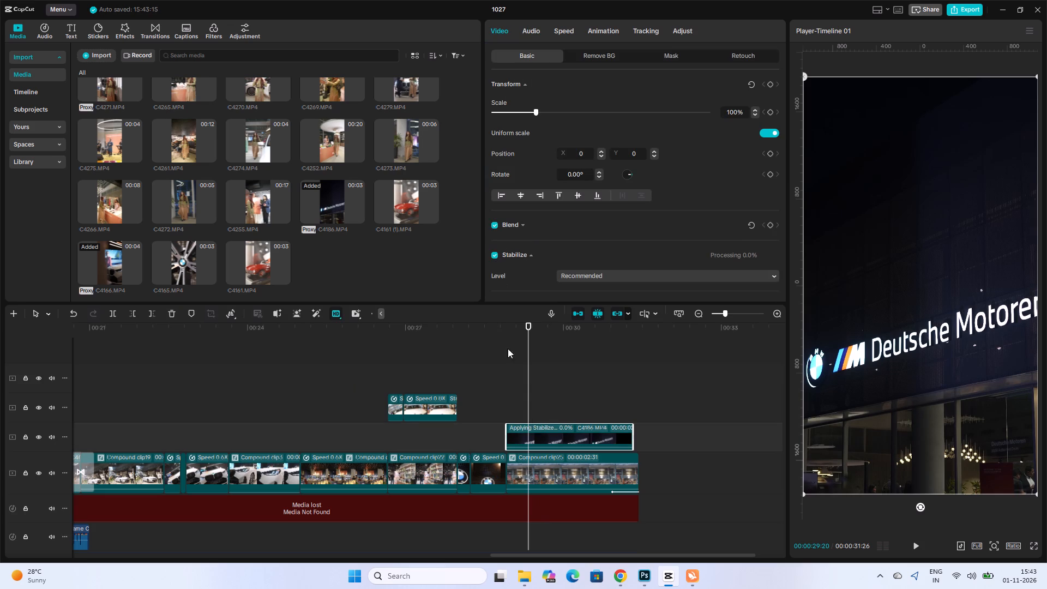
Play and scrub through the C4186 clip to examine the camera movement across the Deutsche Motoren sign.
click(508, 388)
key(space)
key(space)
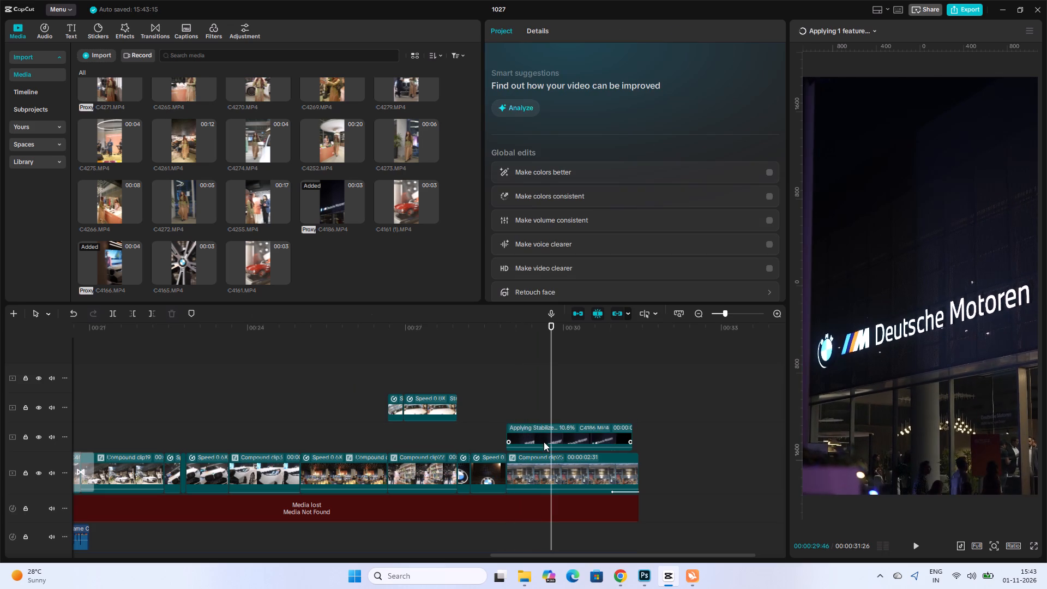
key(space)
key(space)
click(531, 410)
click(510, 419)
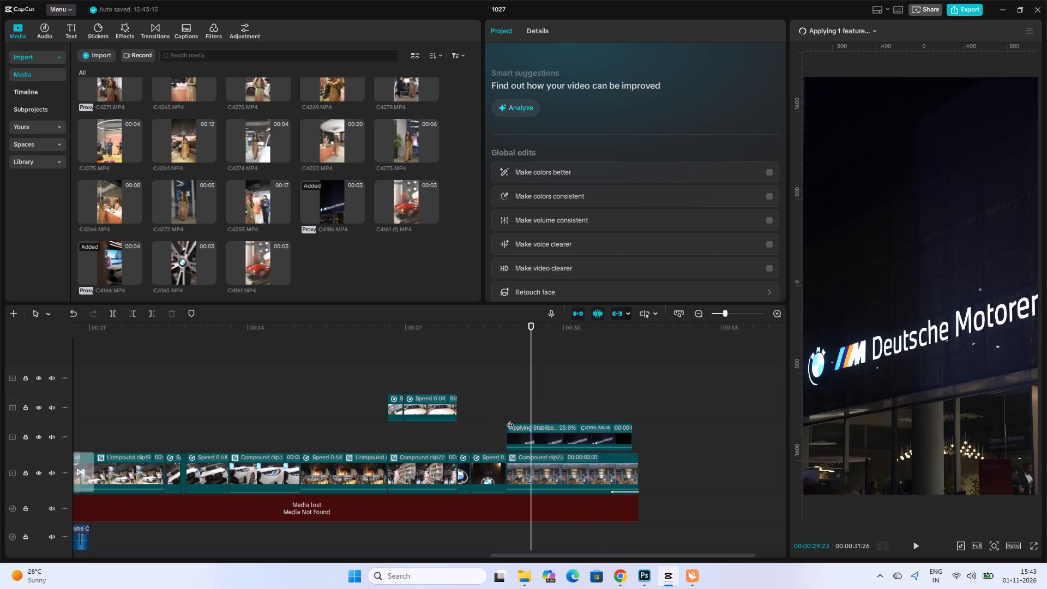
drag(512, 420, 535, 420)
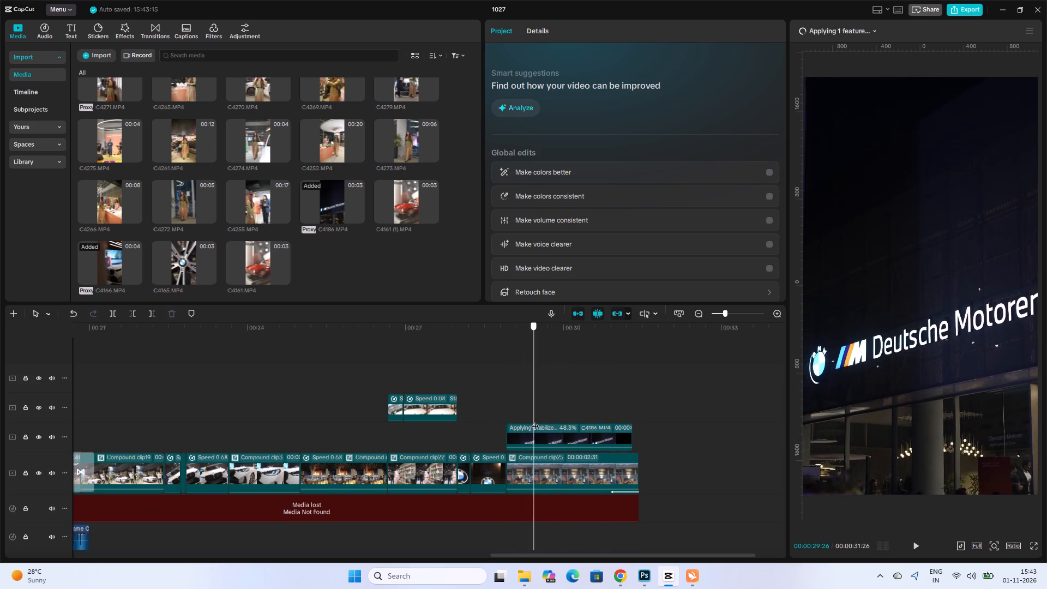
drag(535, 420, 537, 420)
click(550, 430)
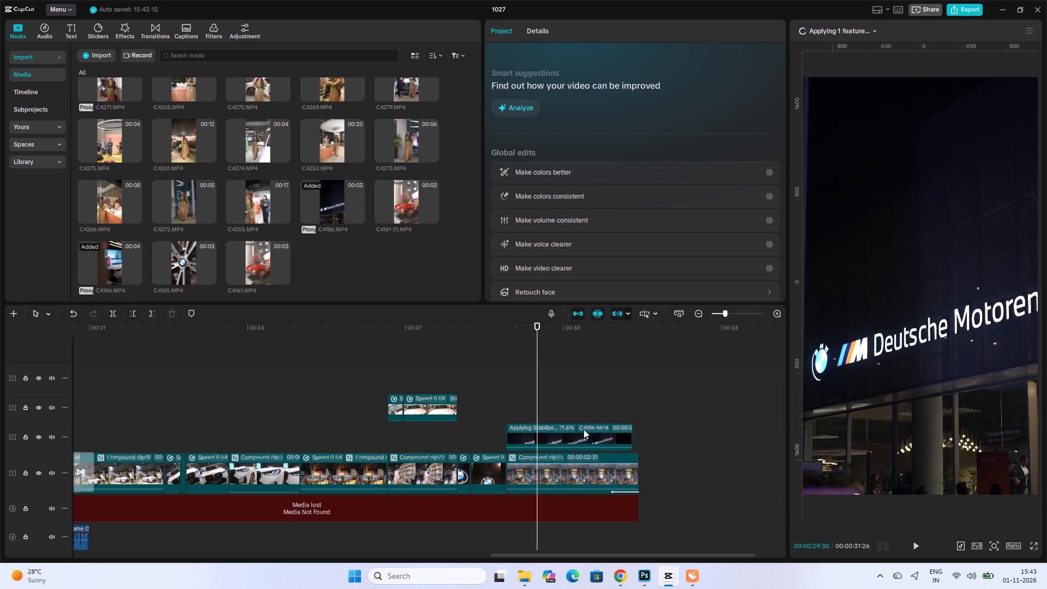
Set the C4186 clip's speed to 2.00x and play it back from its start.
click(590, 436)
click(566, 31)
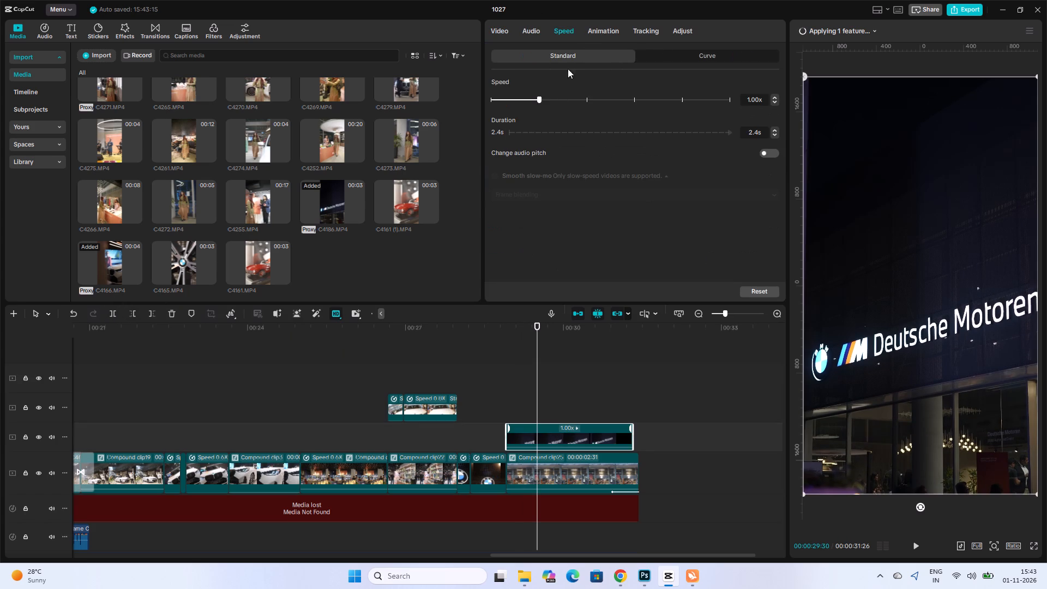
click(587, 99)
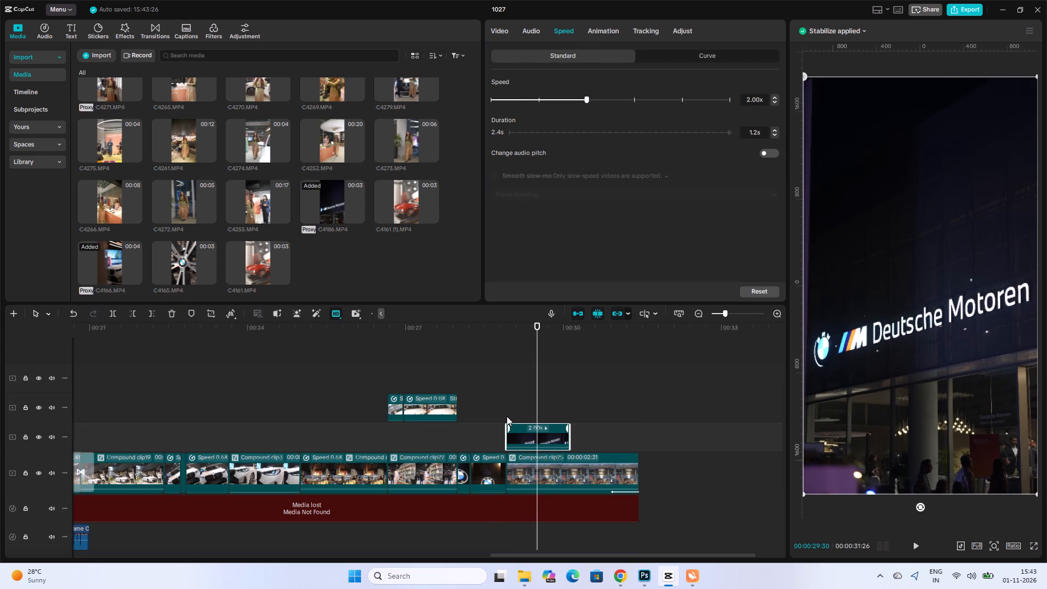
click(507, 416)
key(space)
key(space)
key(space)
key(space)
Set the C4186 clip's speed to 5.00x and play it back from its start.
click(528, 441)
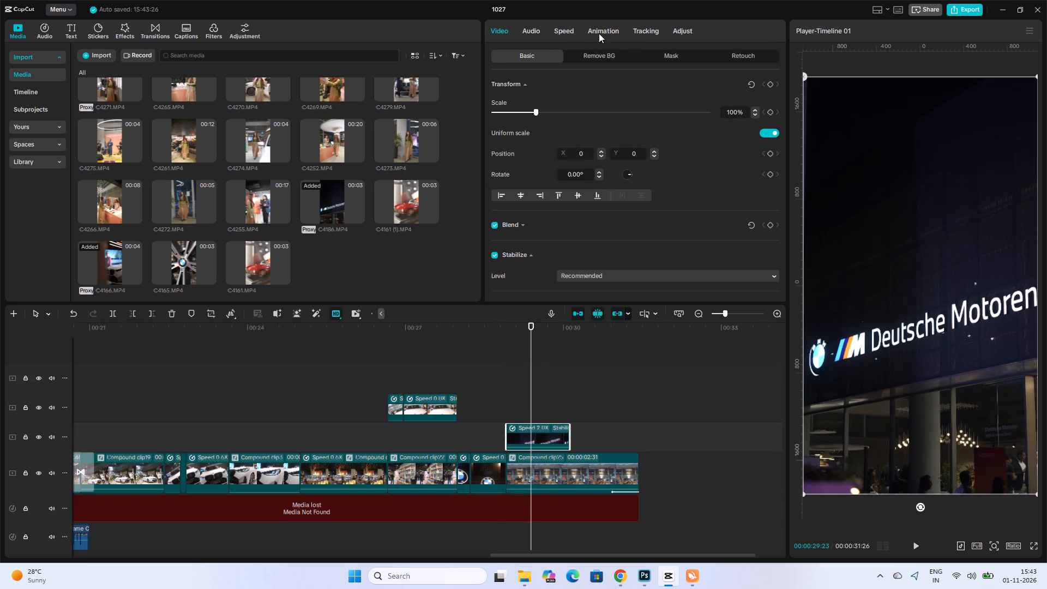
click(565, 32)
click(634, 99)
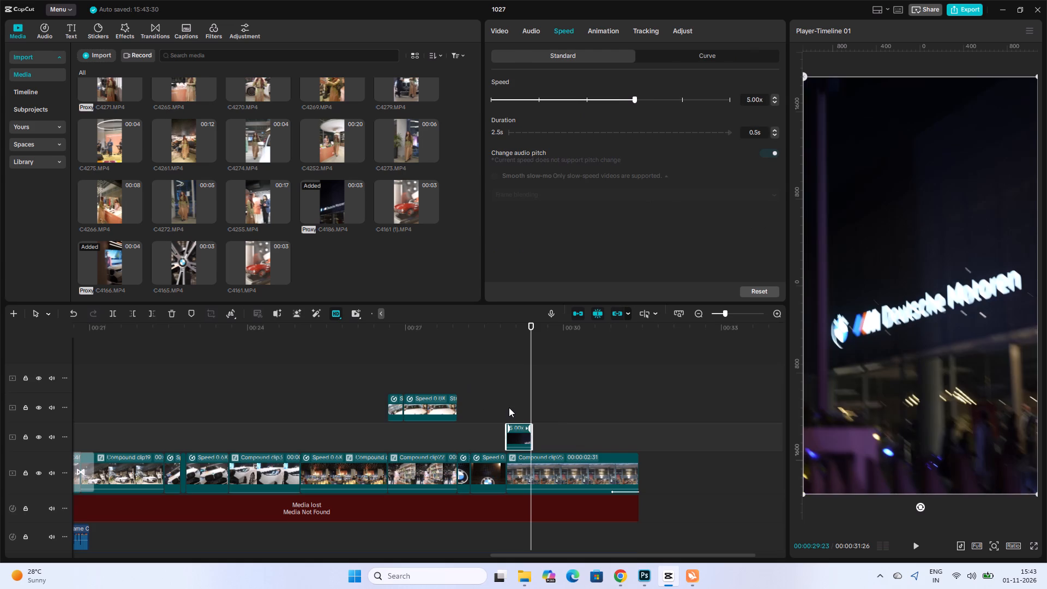
drag(504, 407, 509, 407)
key(space)
key(space)
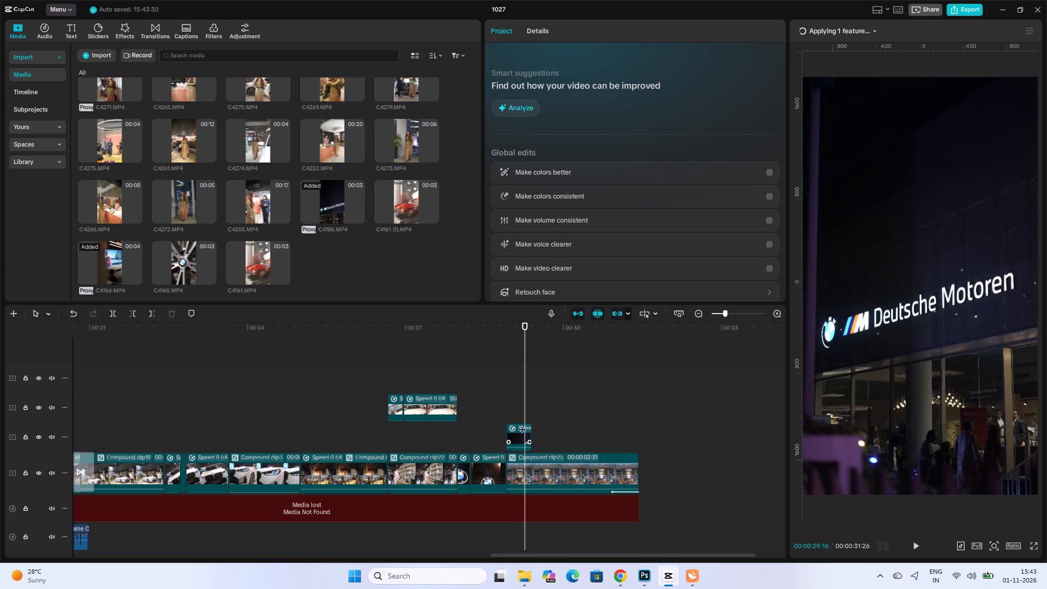
Split the C4186 clip at 00:00:29:10, where the full Deutsche Motoren sign is in view.
drag(525, 422, 520, 424)
click(518, 442)
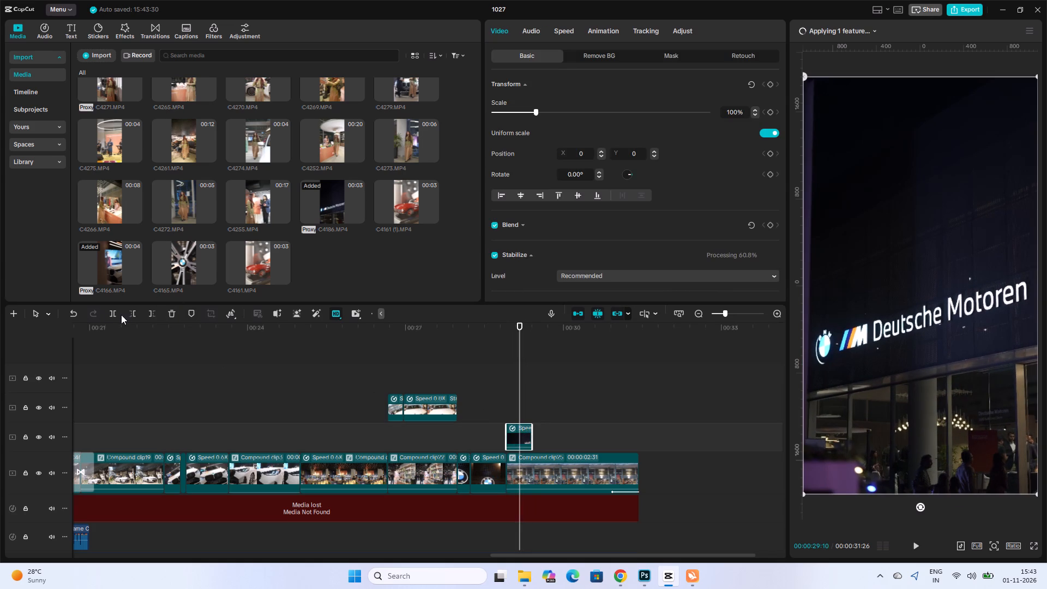
click(110, 314)
Set the speed of the second C4186 piece to 0.45x.
click(561, 26)
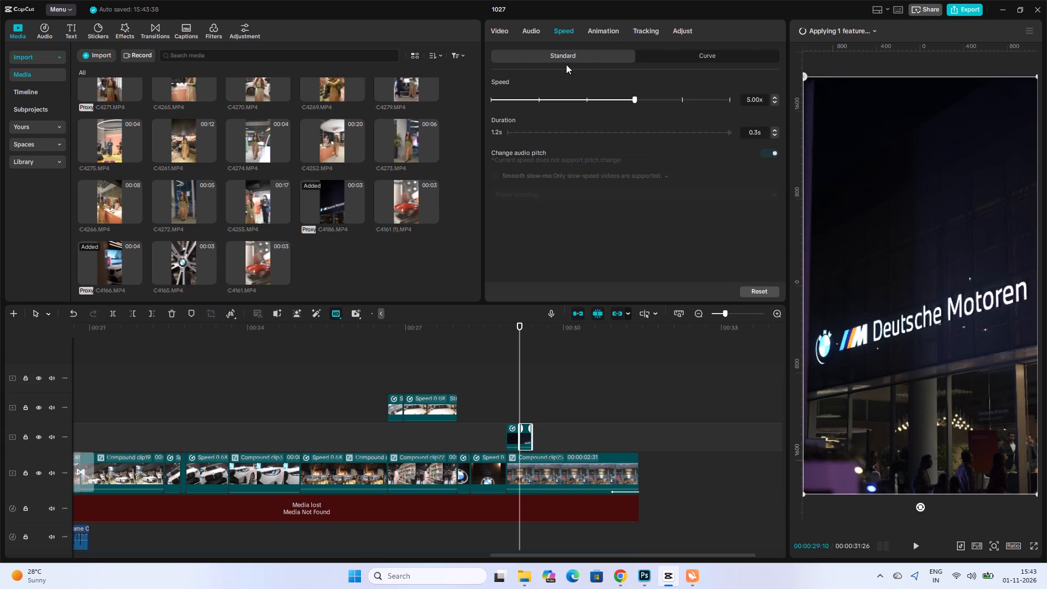
click(518, 99)
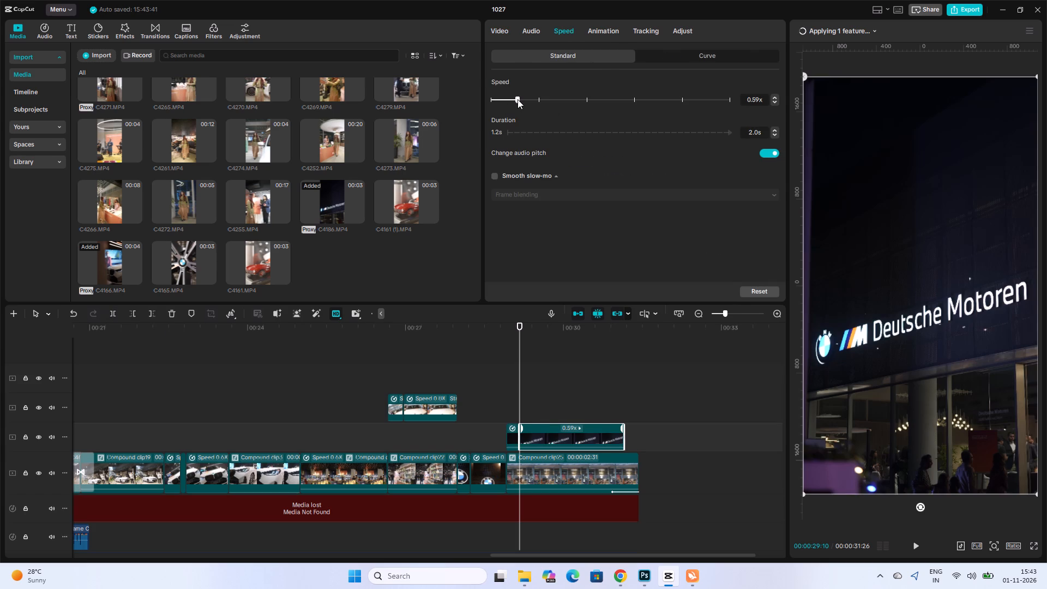
click(507, 102)
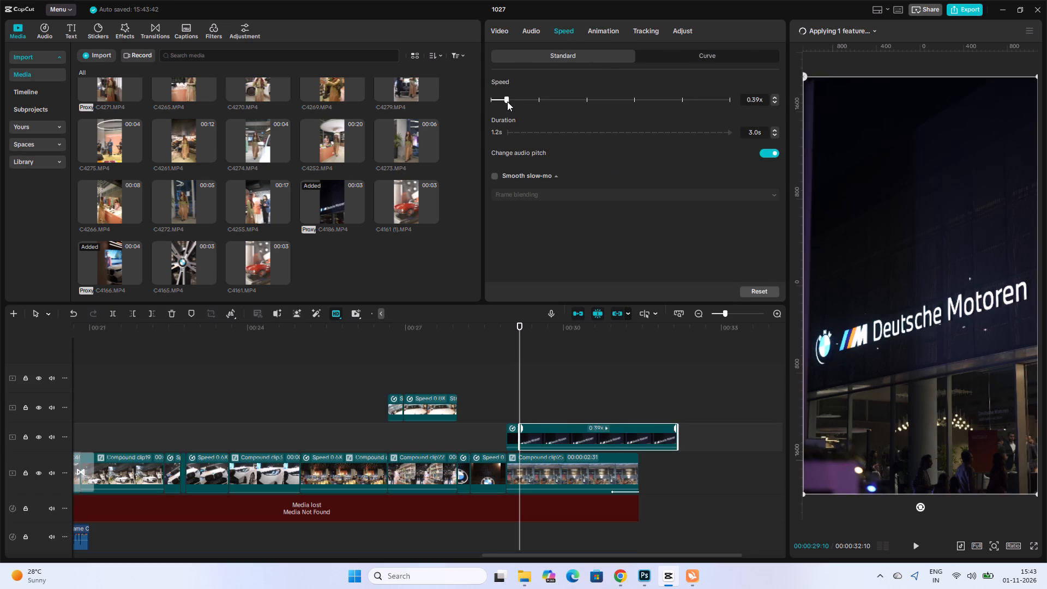
click(510, 99)
Turn on Smooth slow-mo with Optical flow for the slowed C4186 piece and check its processing progress.
click(492, 177)
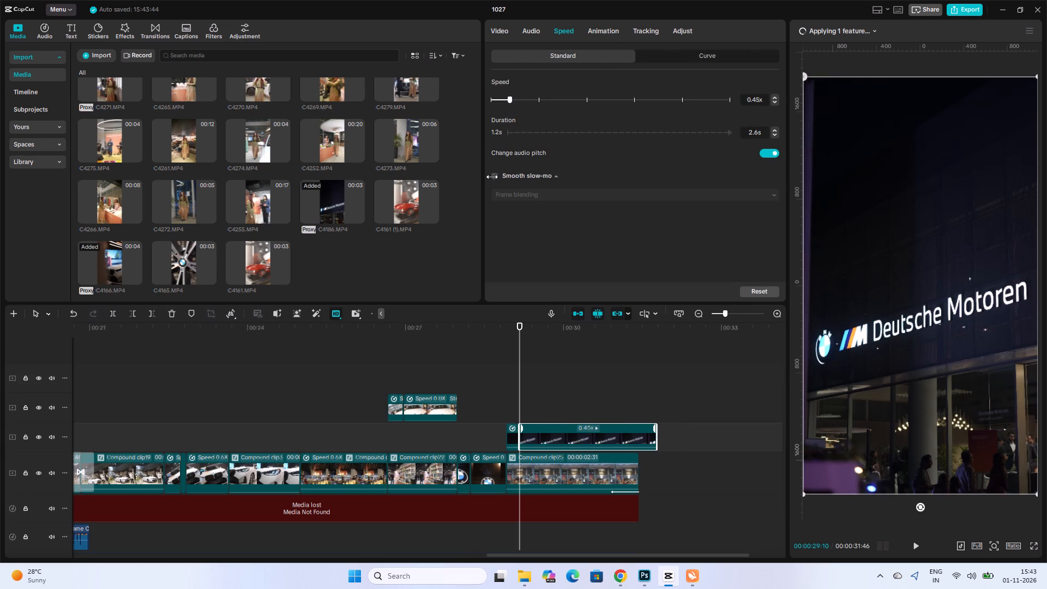
click(509, 196)
click(522, 244)
click(876, 37)
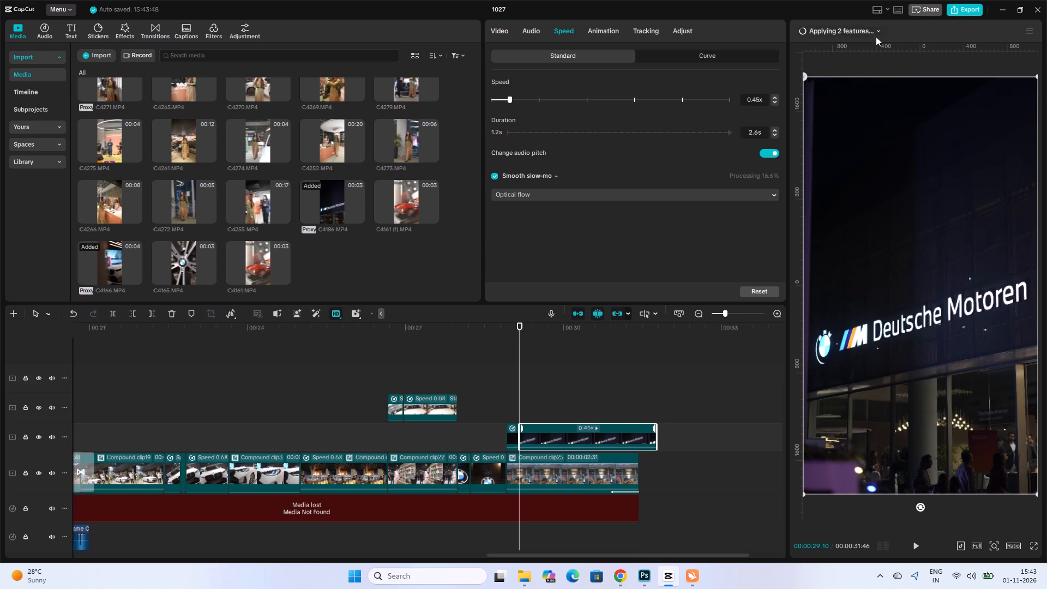
click(876, 37)
Play back the slowed C4186 piece and trim its end to match the end of the last compound clip.
key(space)
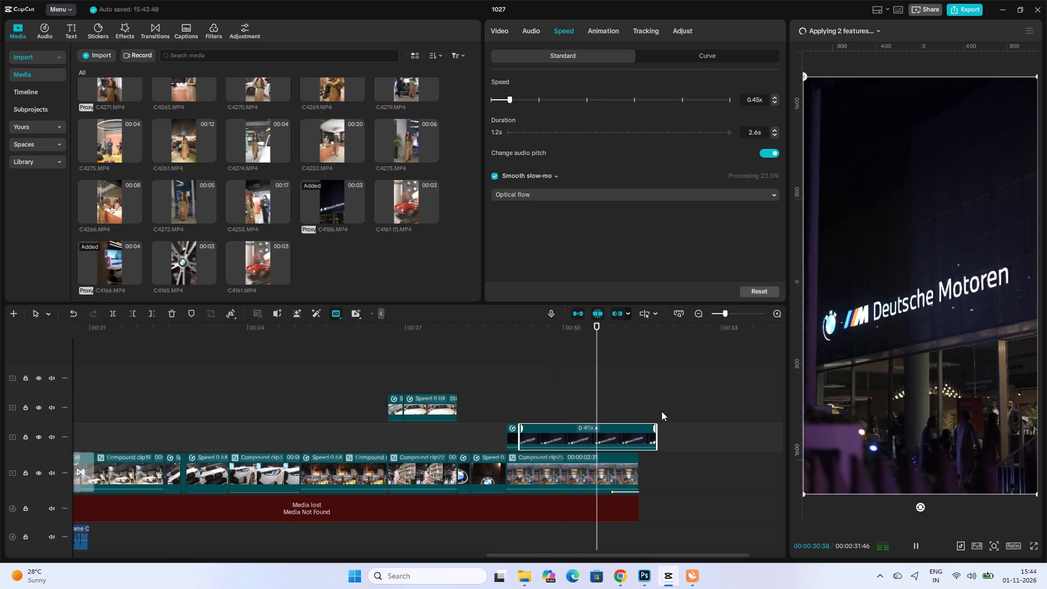
key(space)
click(639, 417)
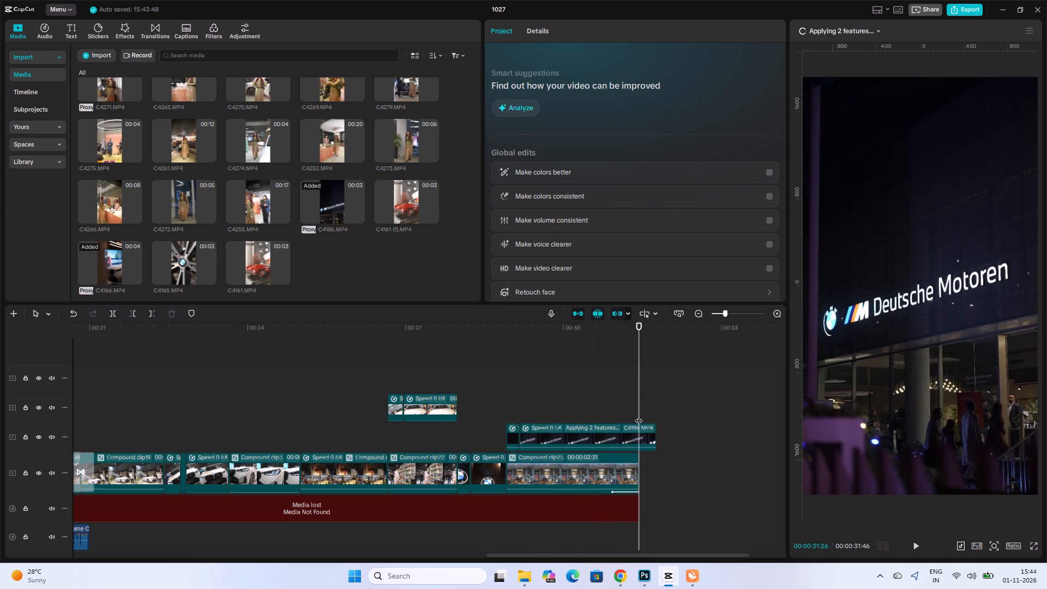
click(649, 431)
drag(658, 435, 645, 438)
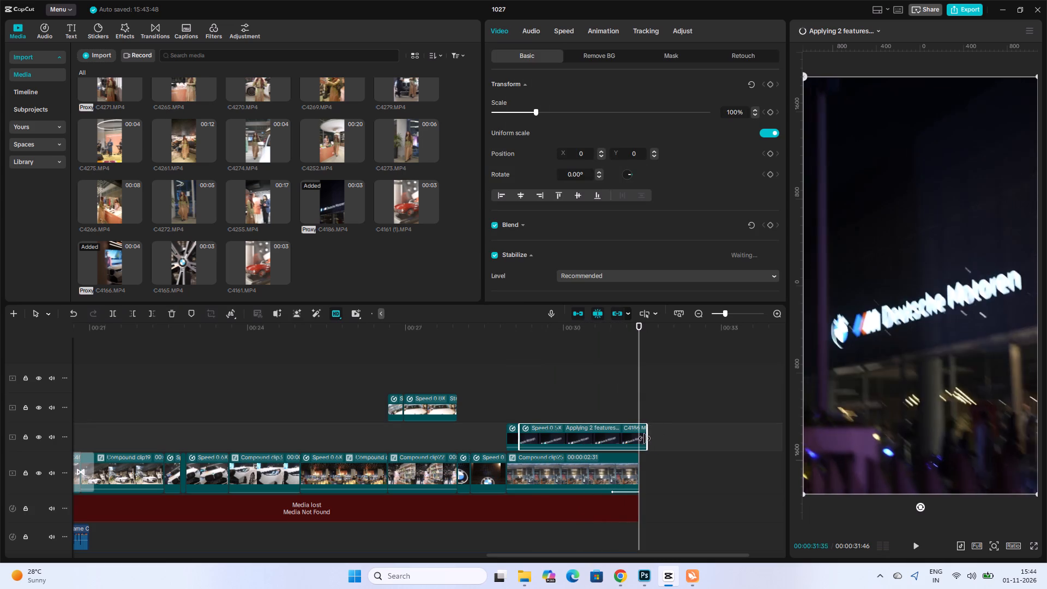
drag(645, 438, 639, 440)
click(635, 420)
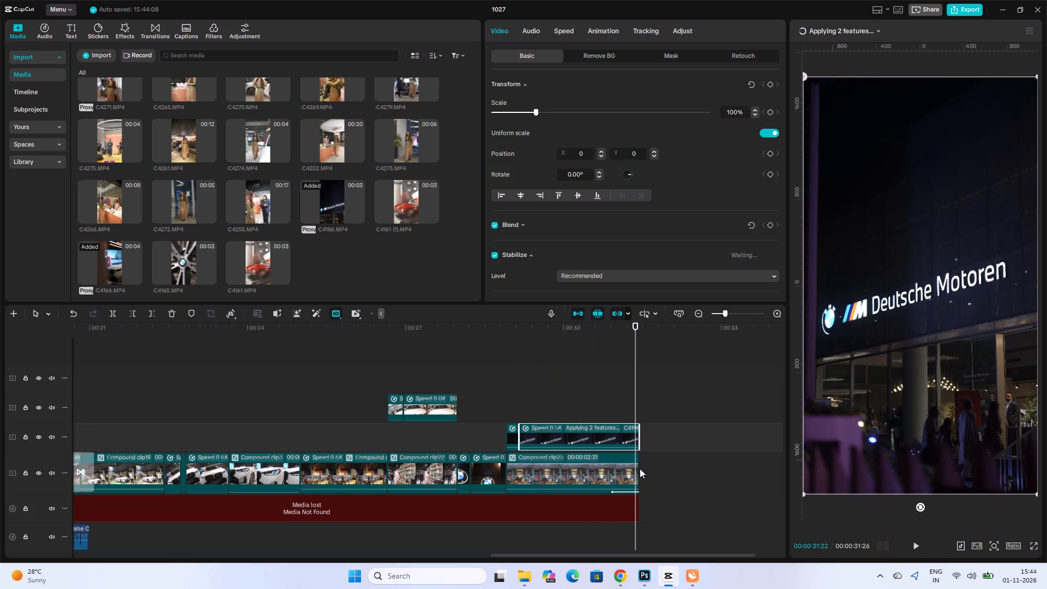
Move both C4186 pieces together onto the main track, just before the last compound clip.
click(610, 483)
drag(513, 399, 564, 444)
drag(564, 445, 559, 449)
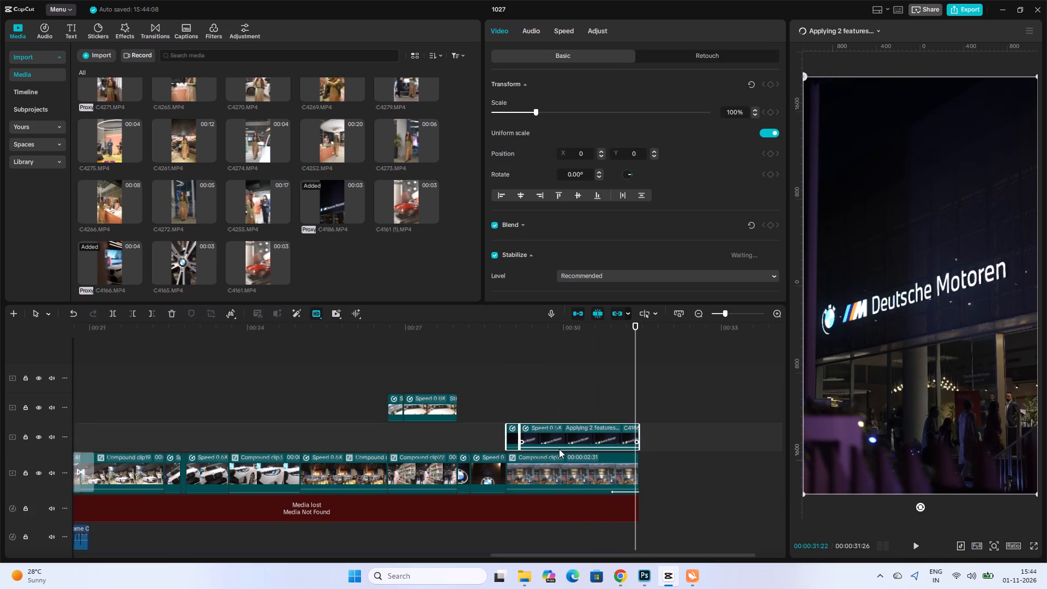
drag(559, 449, 554, 468)
Delete the last compound clip that follows the C4186 pieces on the main track.
click(654, 469)
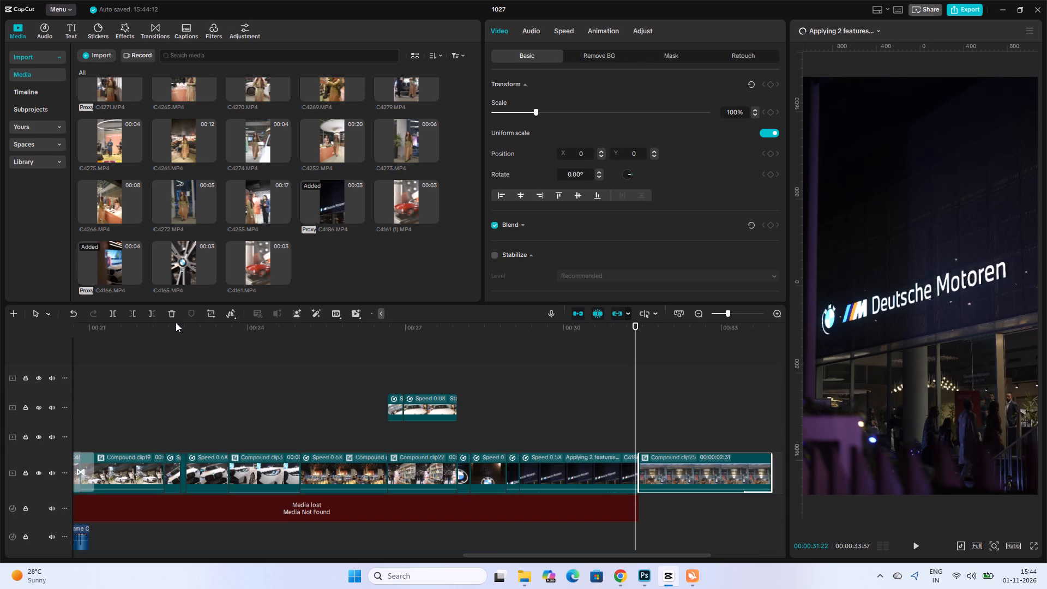
click(173, 317)
Apply the Fade Out exit animation to the slowed C4186 piece at the end of the timeline.
click(611, 465)
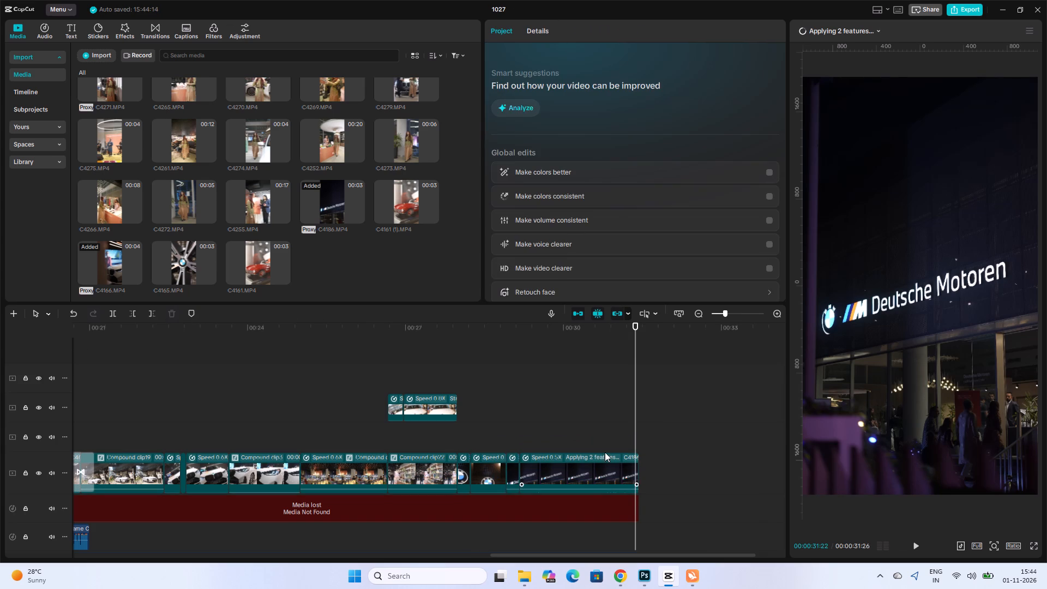
click(601, 34)
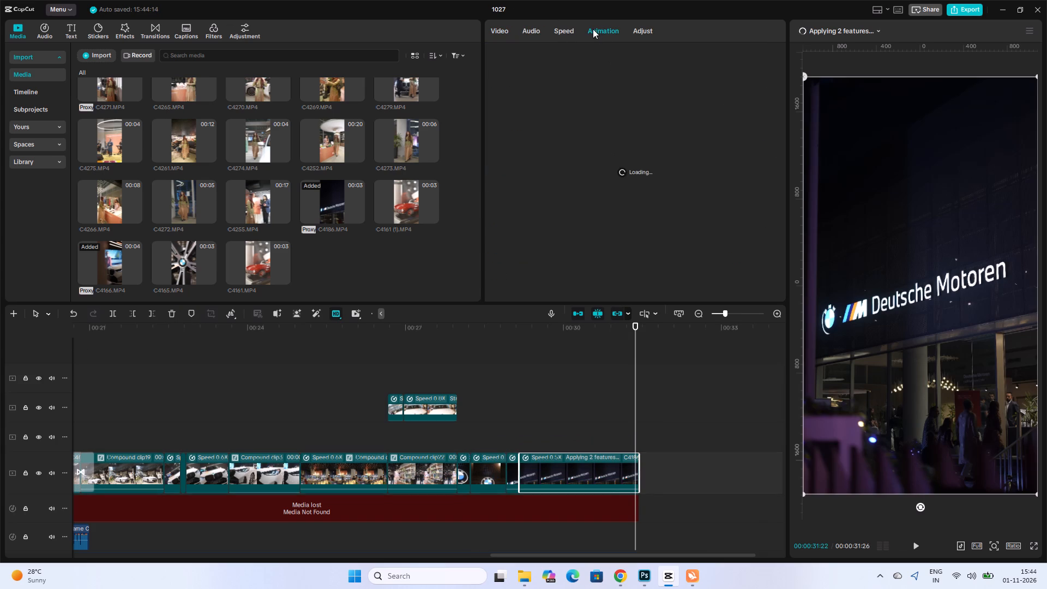
click(628, 47)
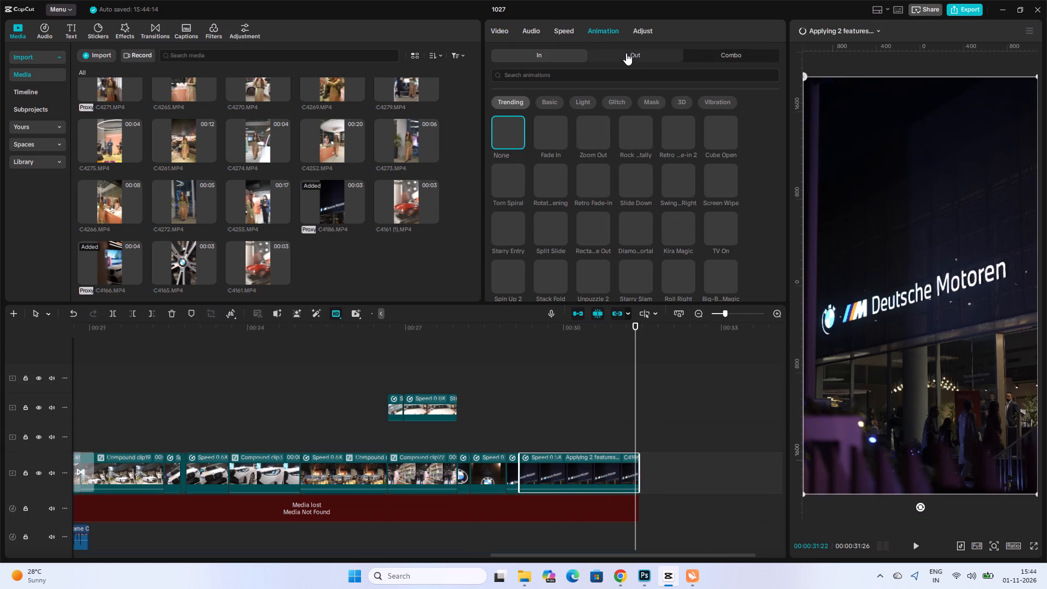
click(626, 54)
click(564, 130)
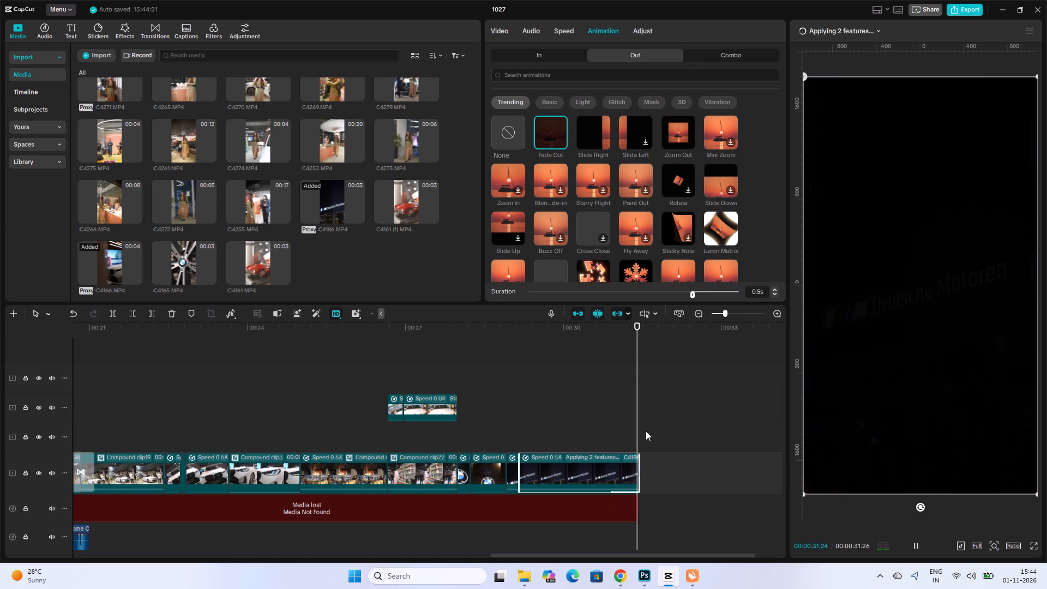
View the start of the closing C4186 shot and check the processing progress of its smooth slow-mo and stabilization.
click(600, 428)
click(532, 428)
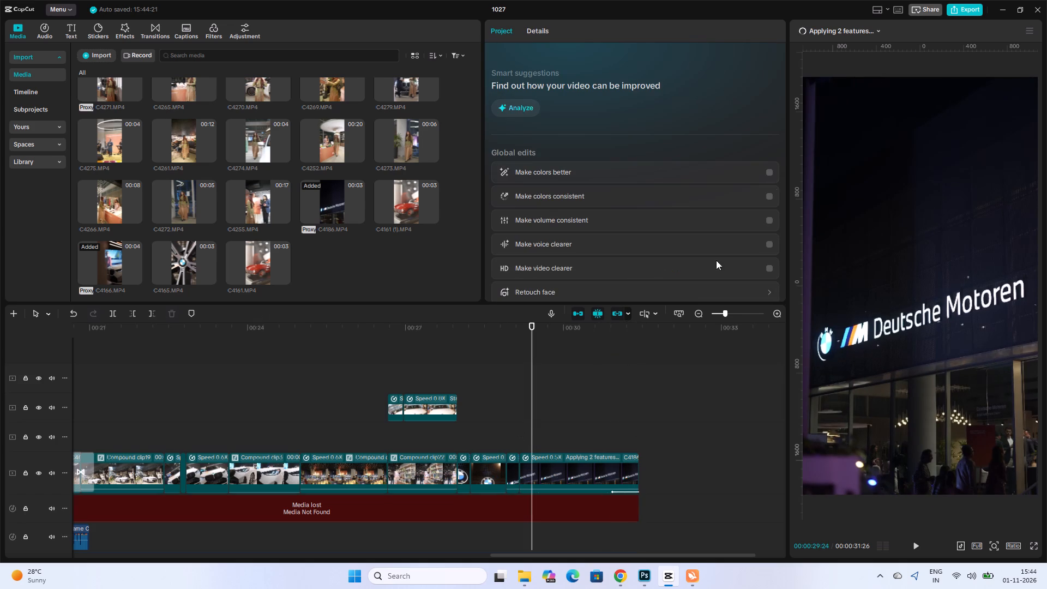
click(855, 28)
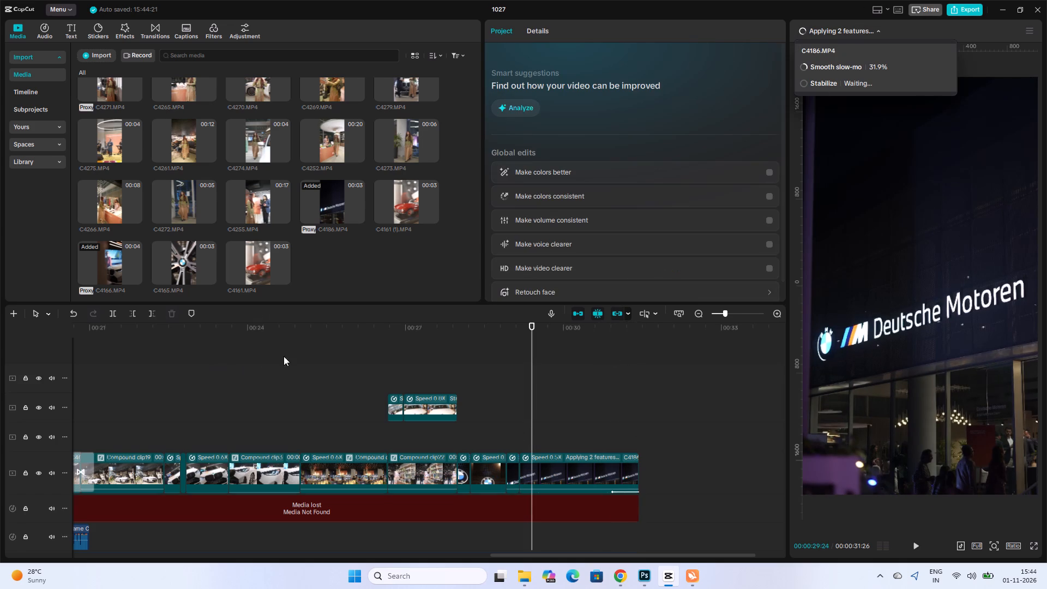
click(284, 356)
click(514, 360)
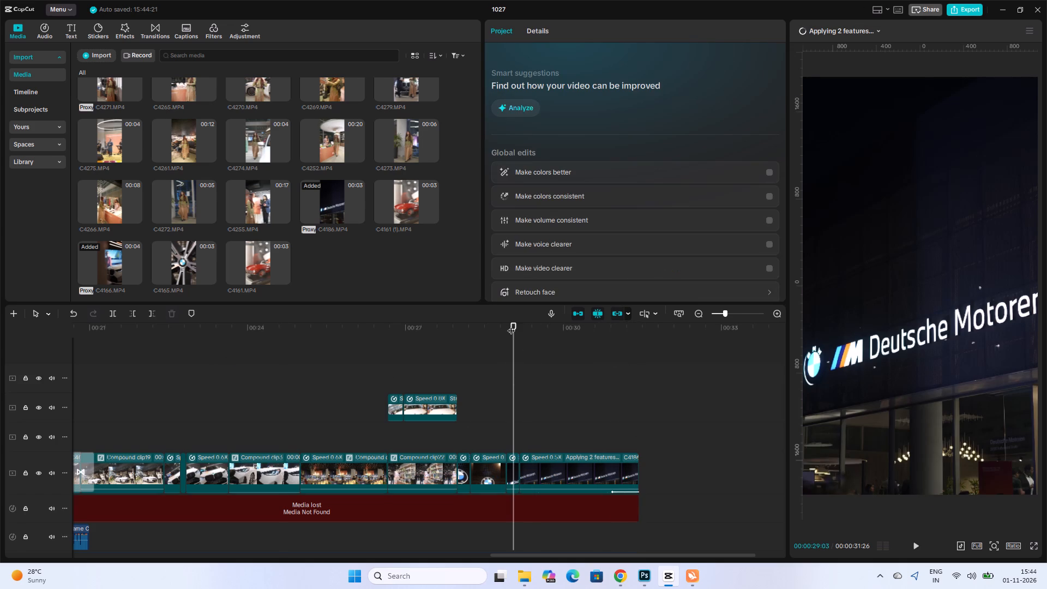
Add a default text at 00:00:01:05 near the start of the video and make it read EDIT.
drag(510, 325, 0, 402)
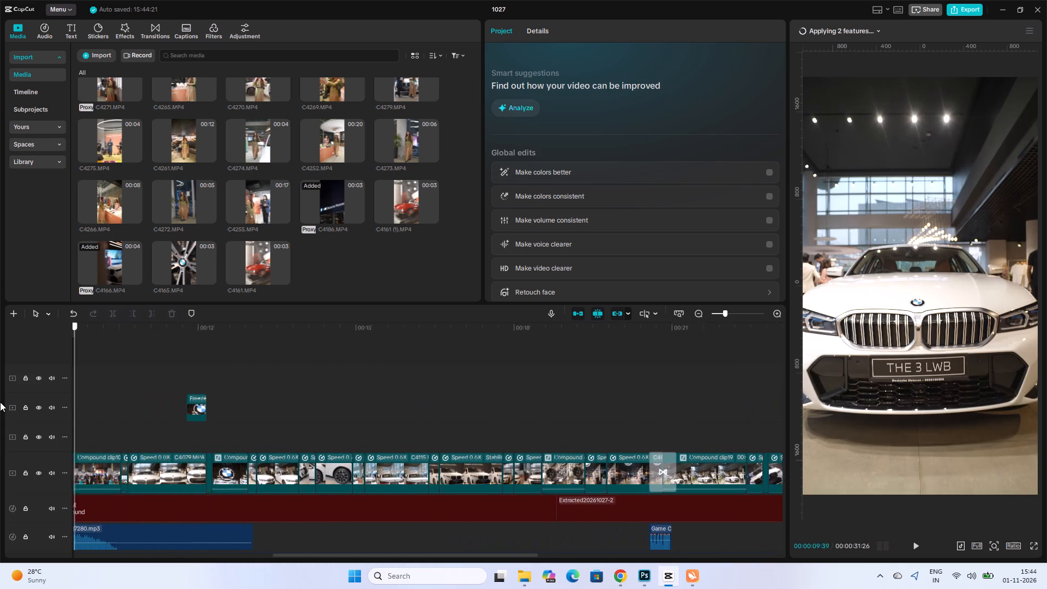
drag(0, 402, 105, 399)
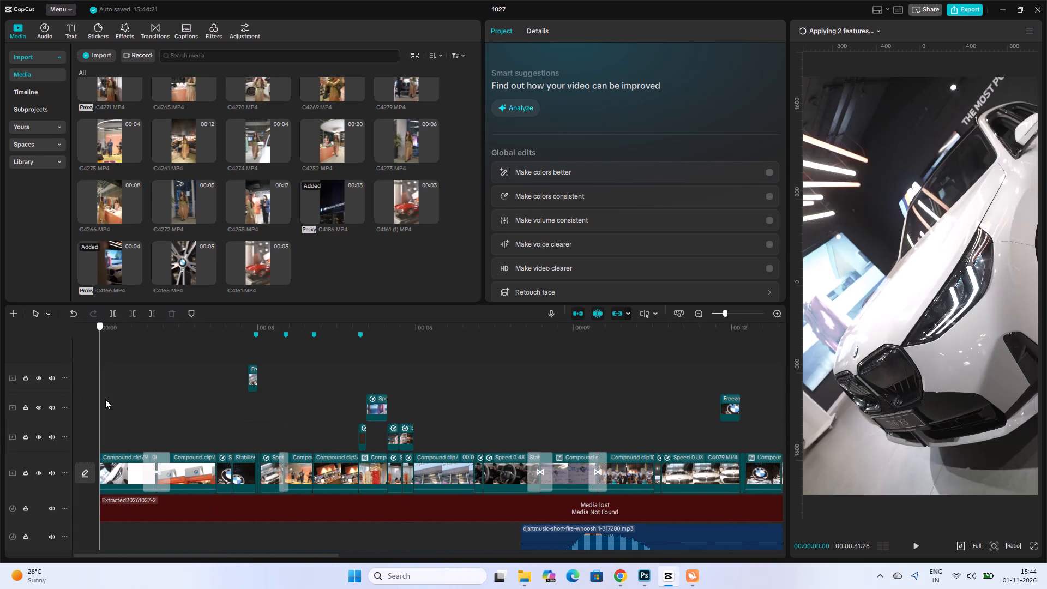
drag(105, 399, 157, 404)
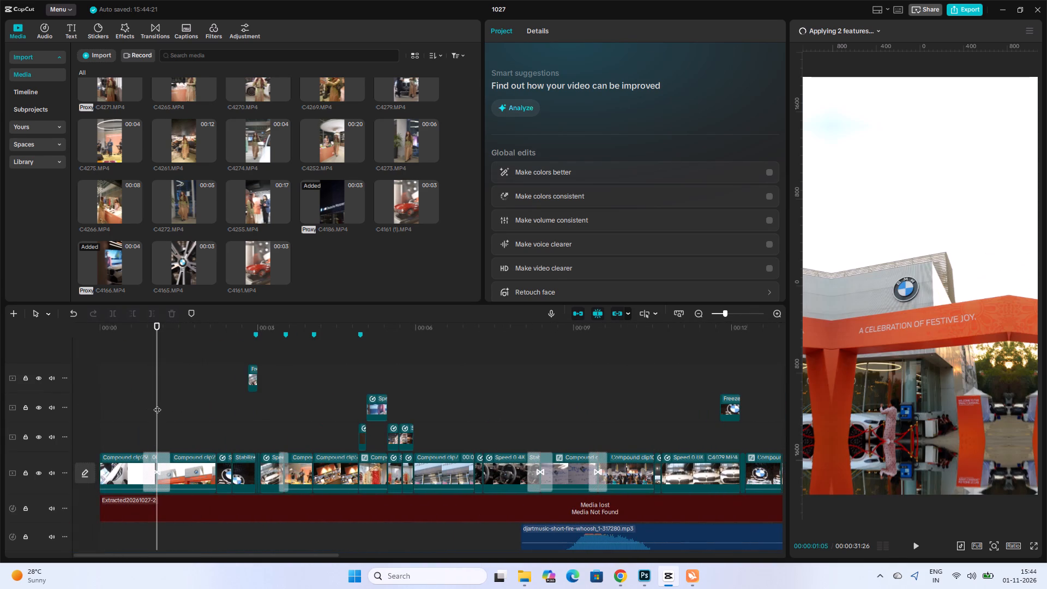
click(75, 38)
click(118, 88)
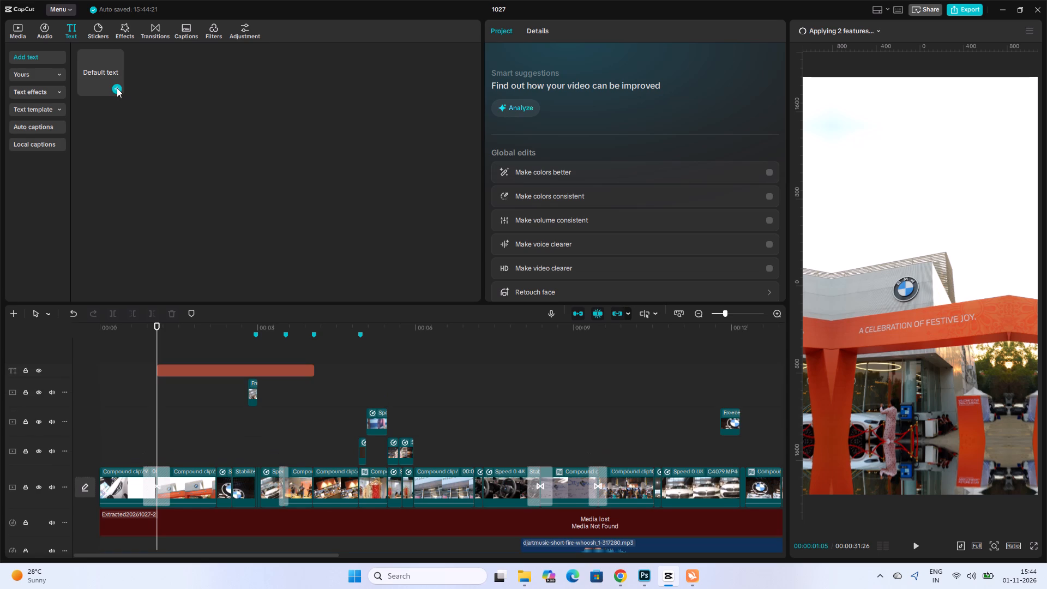
click(563, 97)
key(ctrl+a)
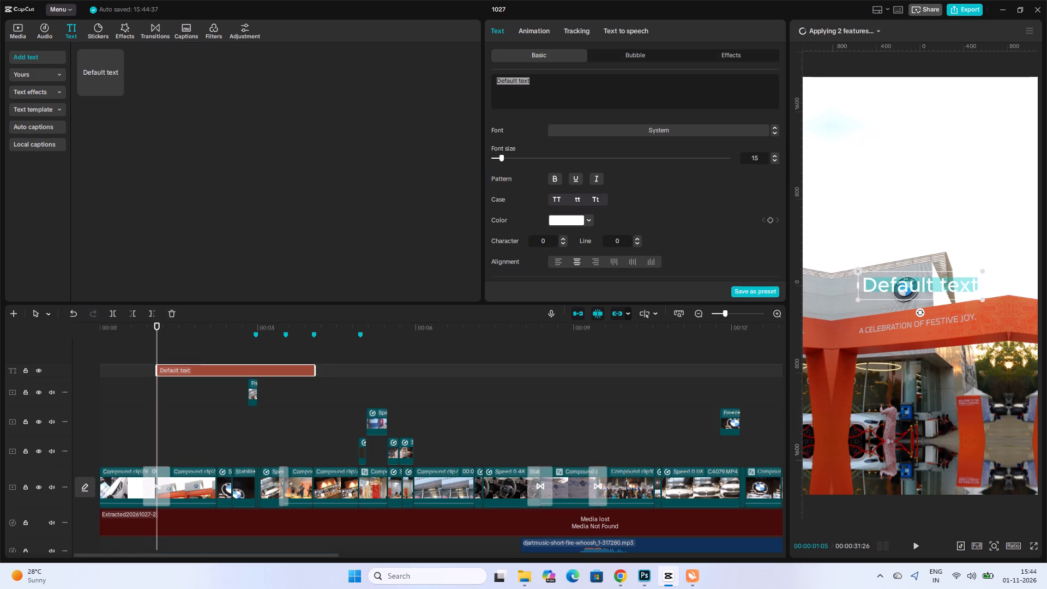
text(EDIT)
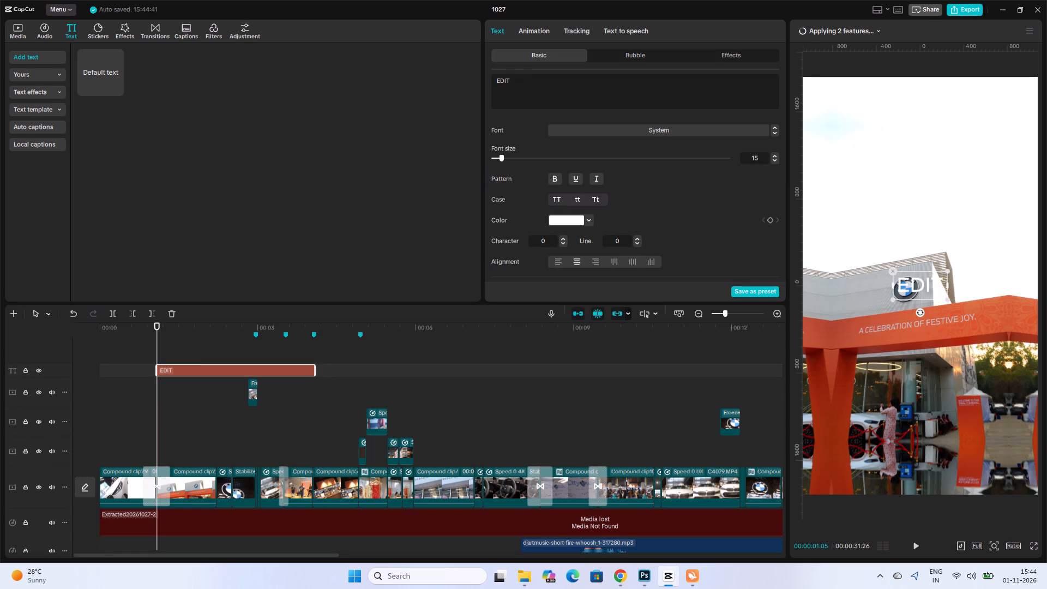
Set the EDIT text's font to SinkinSans and make it bold.
click(776, 132)
double_click(776, 132)
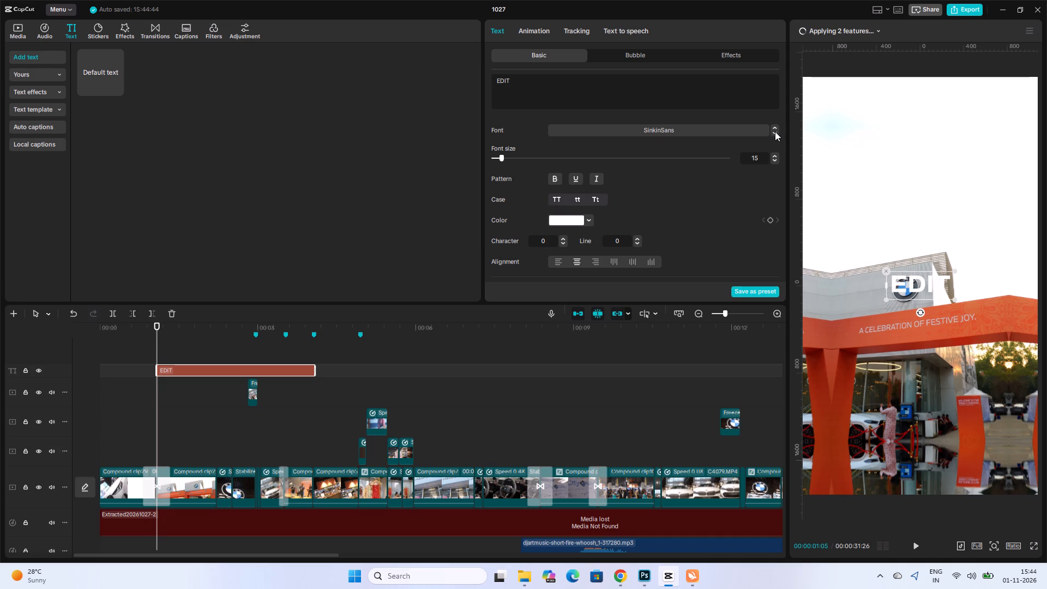
scroll(630, 196, down, 4)
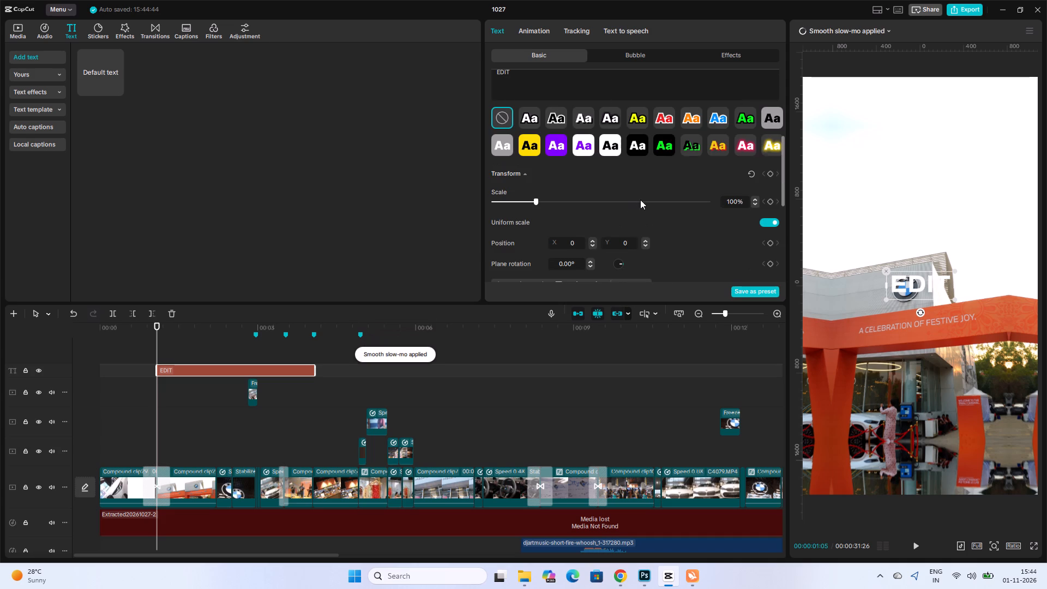
scroll(648, 168, up, 4)
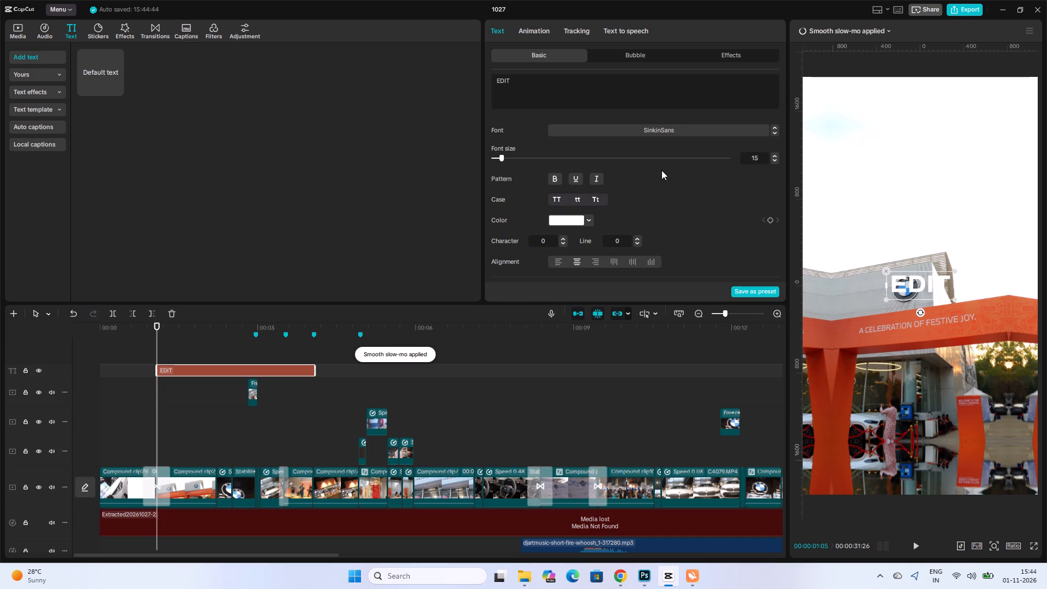
click(556, 180)
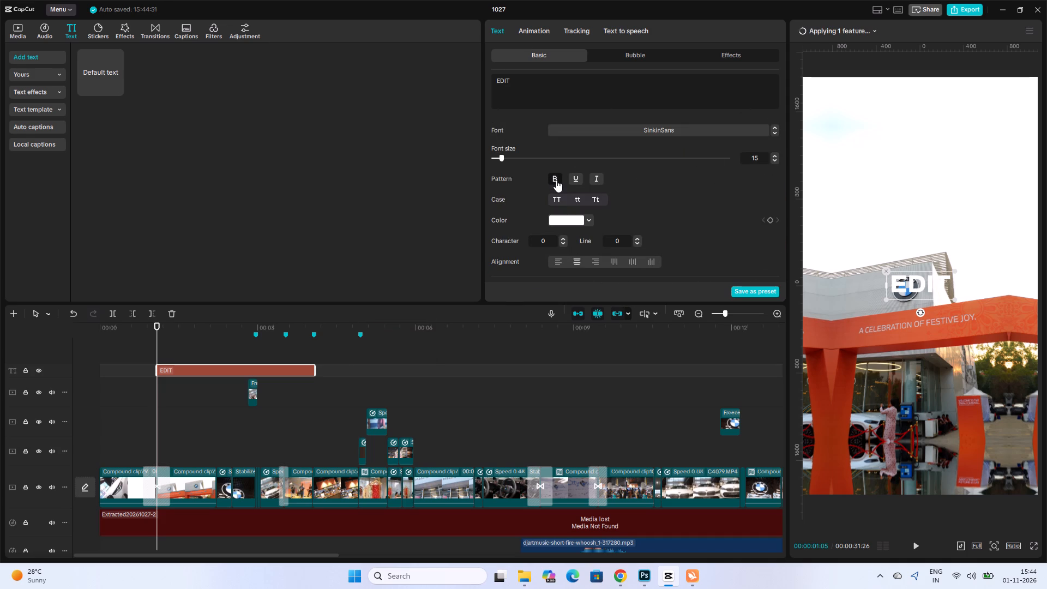
Move the EDIT text down to the horizontal centre near the bottom of the frame, at about Y -1516.
drag(913, 285, 919, 452)
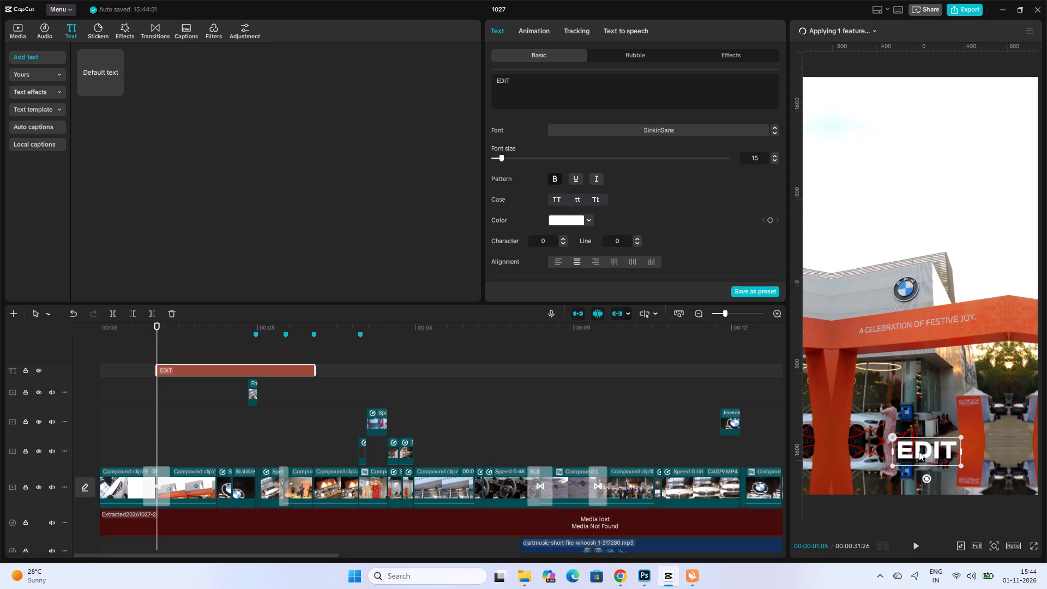
drag(919, 452, 913, 450)
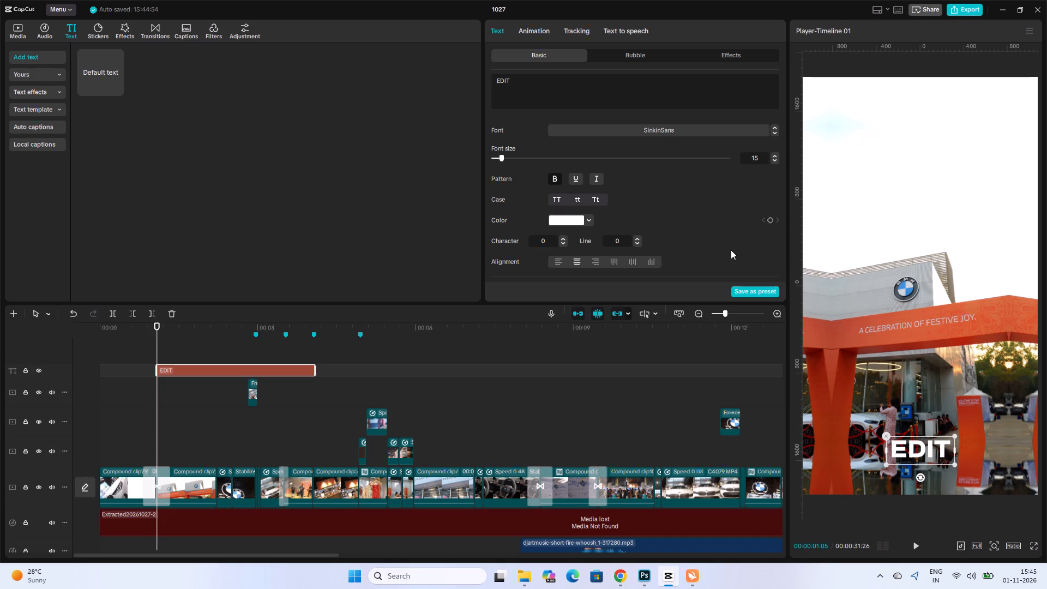
Change the text's wording to EDITS.
click(619, 89)
key(s)
key(shift+s)
Try several fonts on the EDITS text, including BebasNeue and Montserrat-Light, and settle on Oswald-Bold.
click(774, 134)
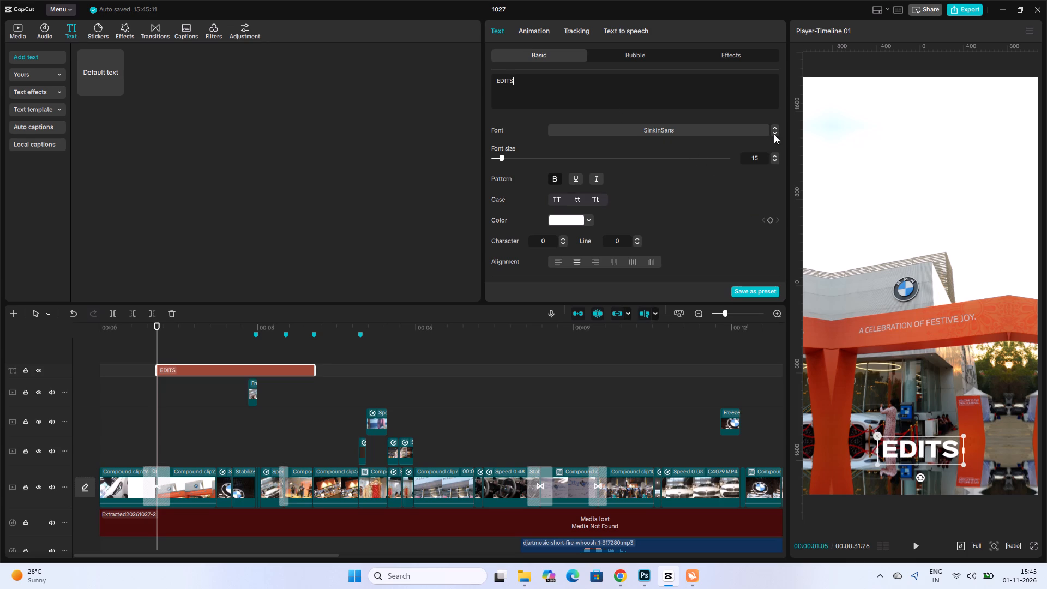
click(775, 131)
click(775, 130)
double_click(775, 130)
click(775, 130)
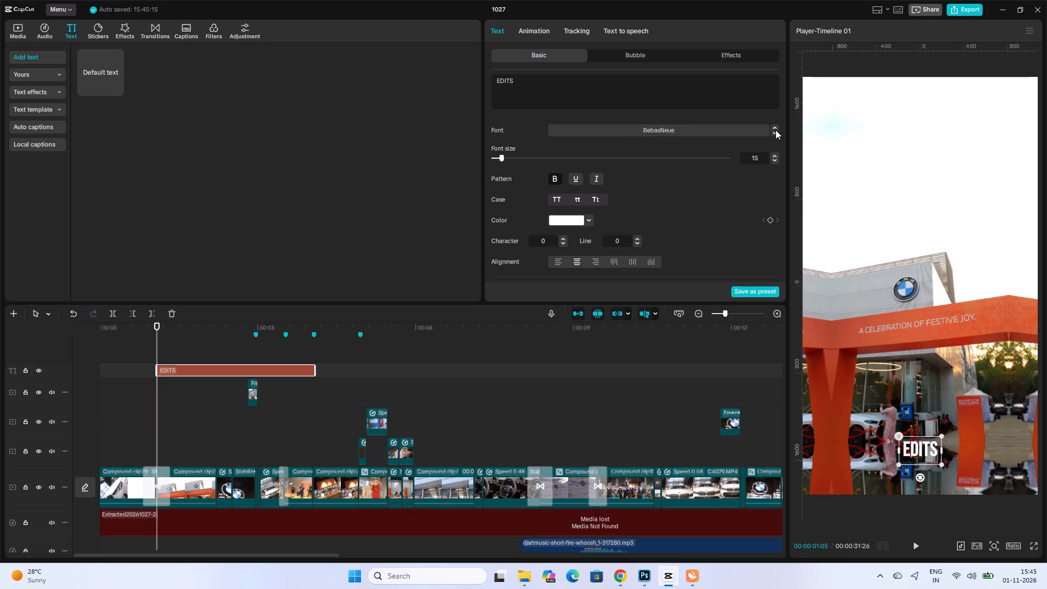
click(775, 127)
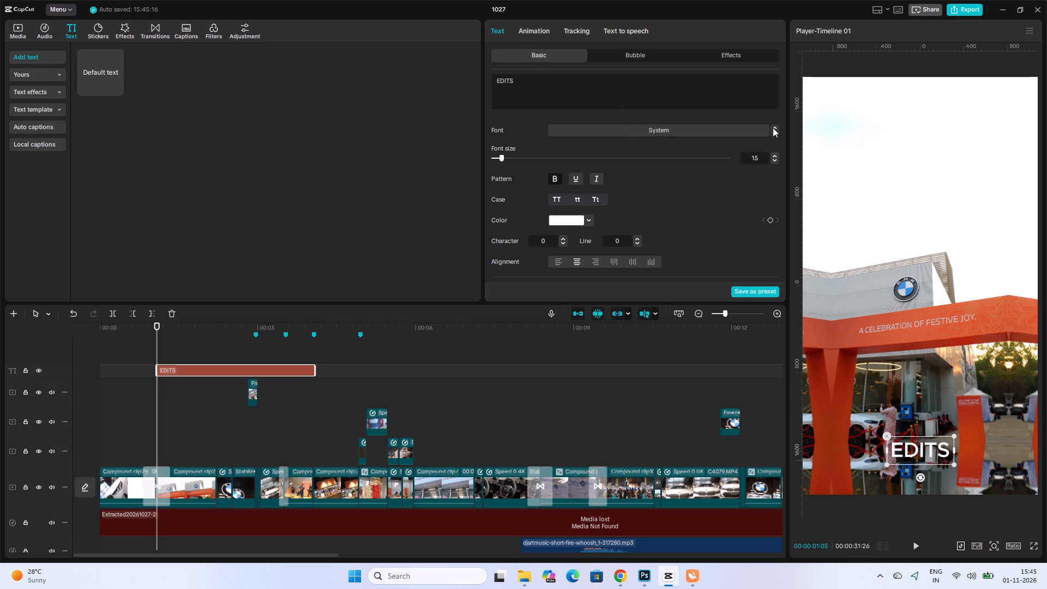
click(773, 128)
click(773, 135)
double_click(775, 133)
double_click(775, 133)
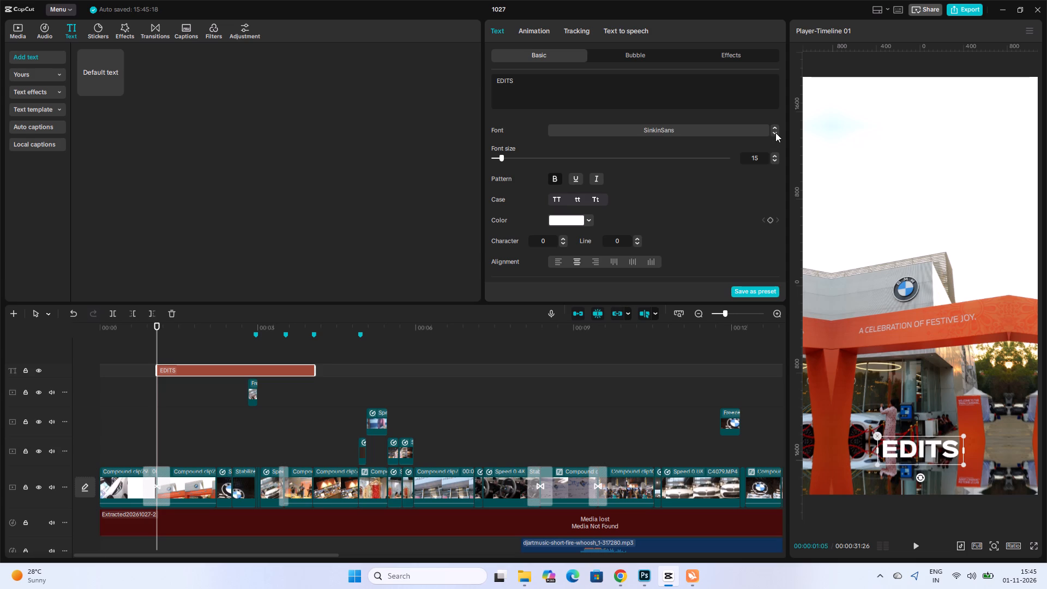
double_click(775, 133)
click(777, 126)
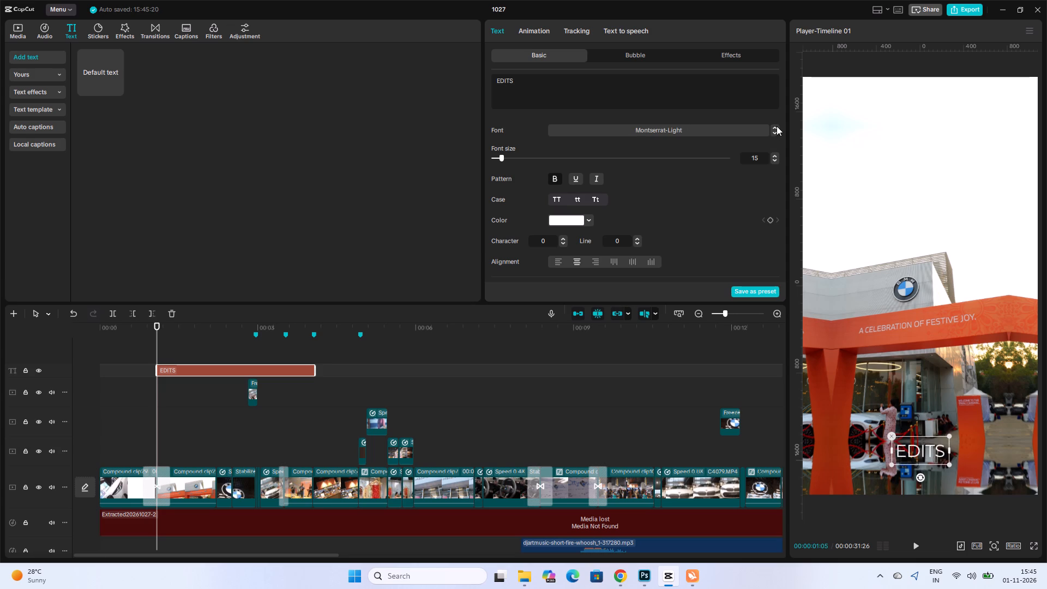
click(775, 134)
click(774, 129)
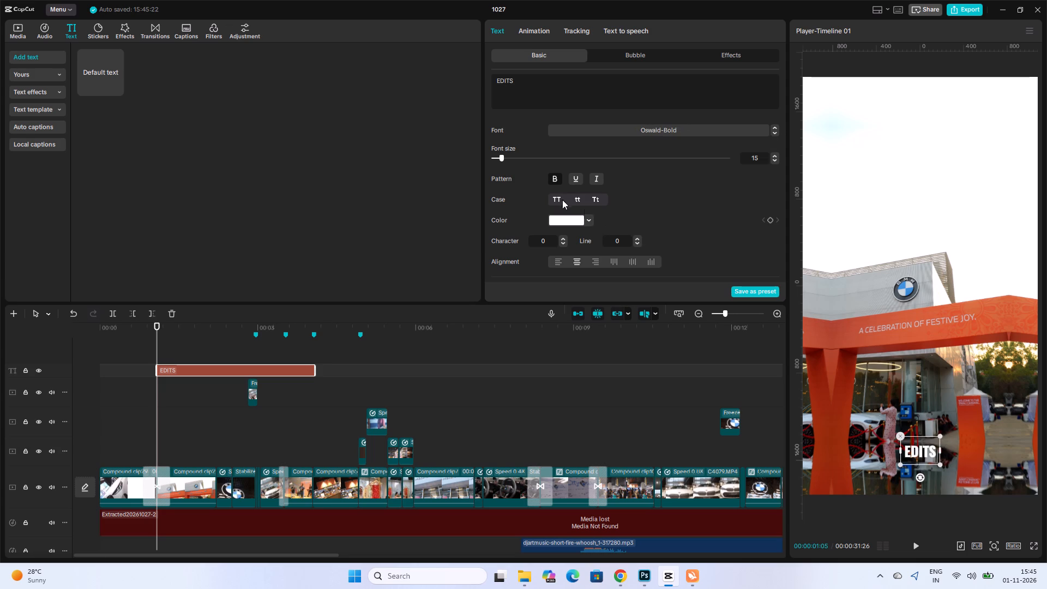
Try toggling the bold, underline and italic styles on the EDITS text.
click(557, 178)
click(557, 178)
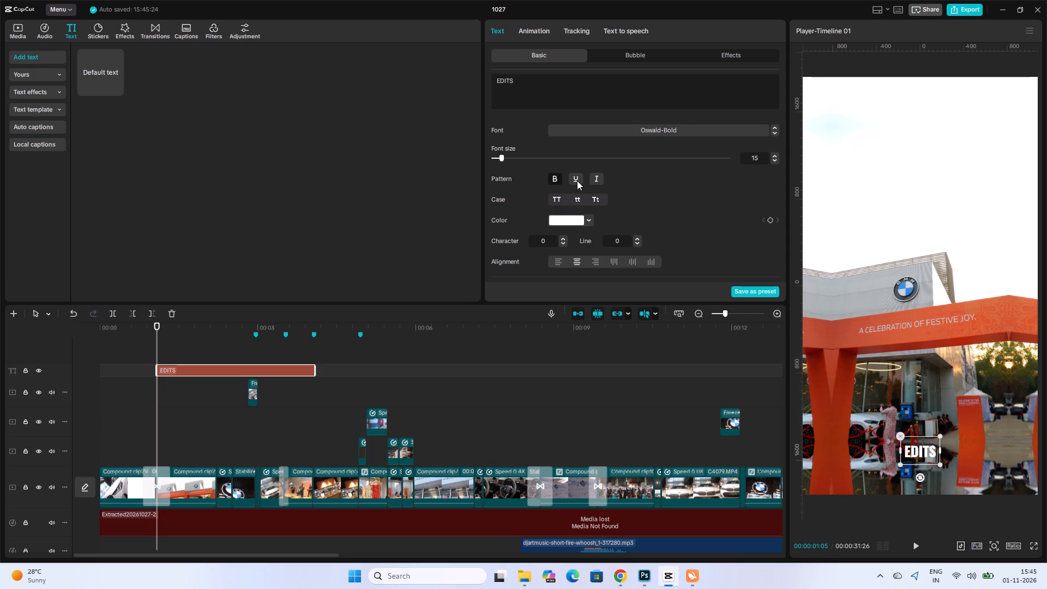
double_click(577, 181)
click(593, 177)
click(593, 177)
Turn off uniform scale for the EDITS text and set its scale width to 76%.
scroll(609, 185, down, 1)
scroll(625, 251, down, 4)
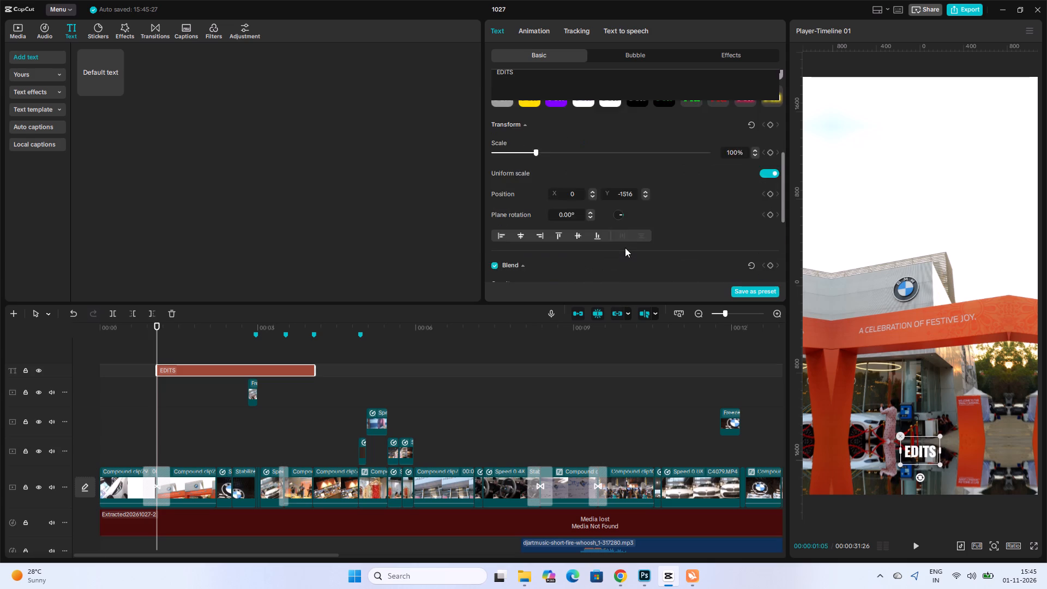
scroll(625, 248, down, 4)
scroll(626, 245, up, 1)
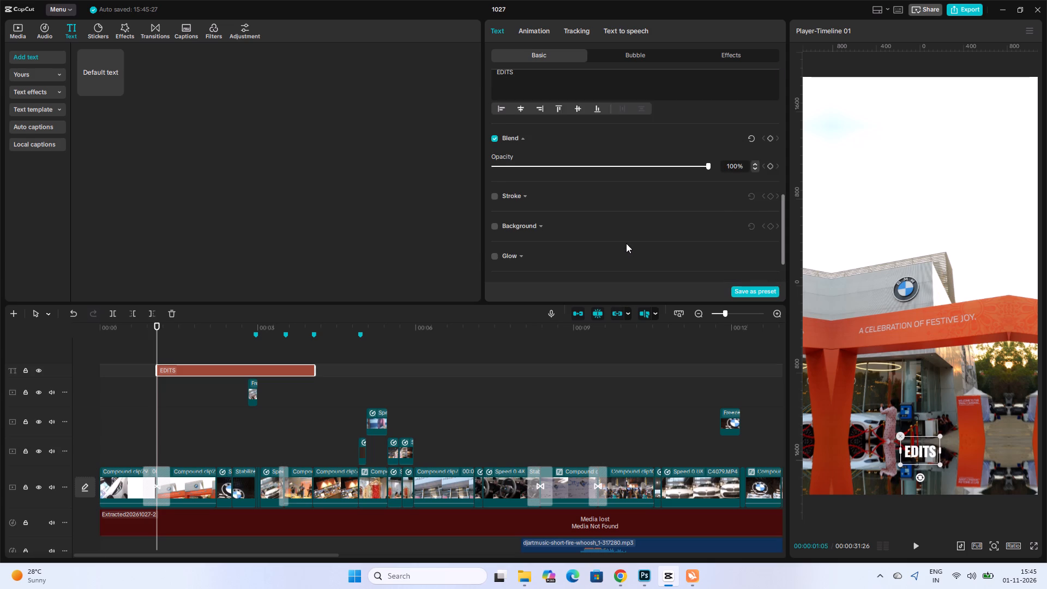
scroll(626, 243, up, 3)
click(766, 194)
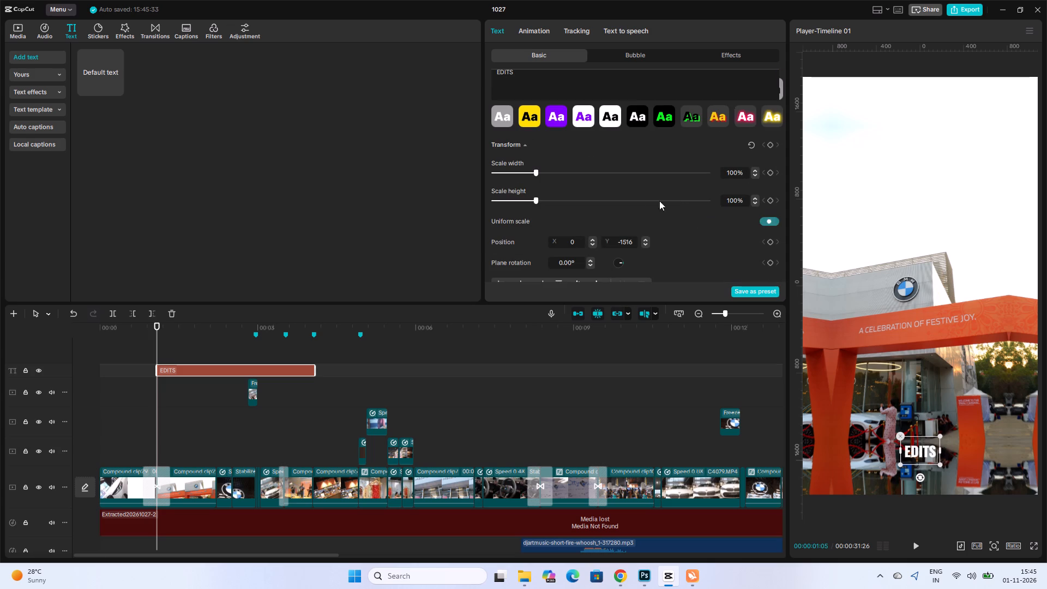
drag(535, 171, 545, 171)
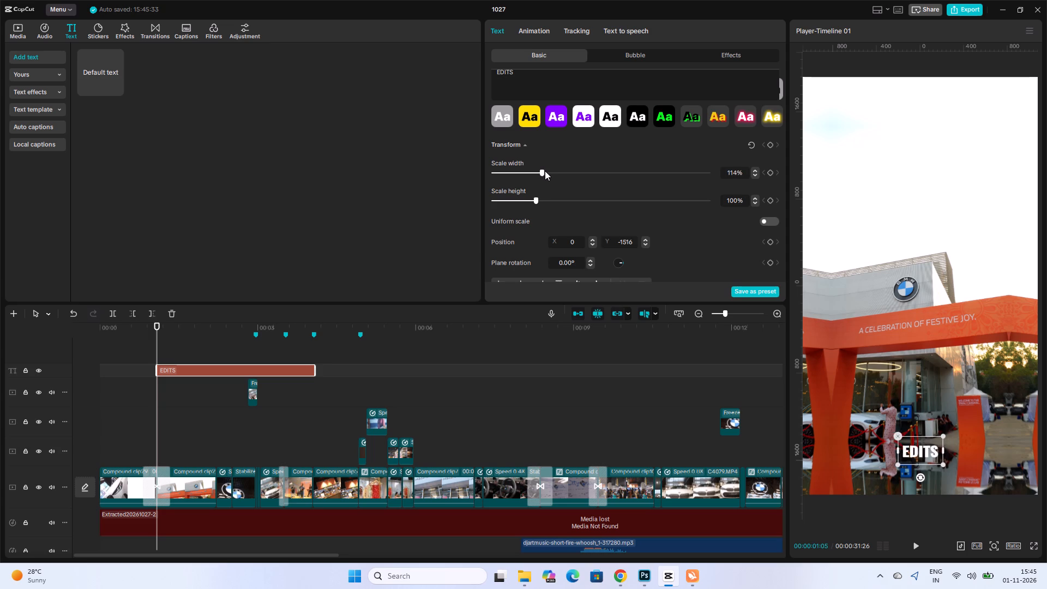
drag(545, 171, 525, 171)
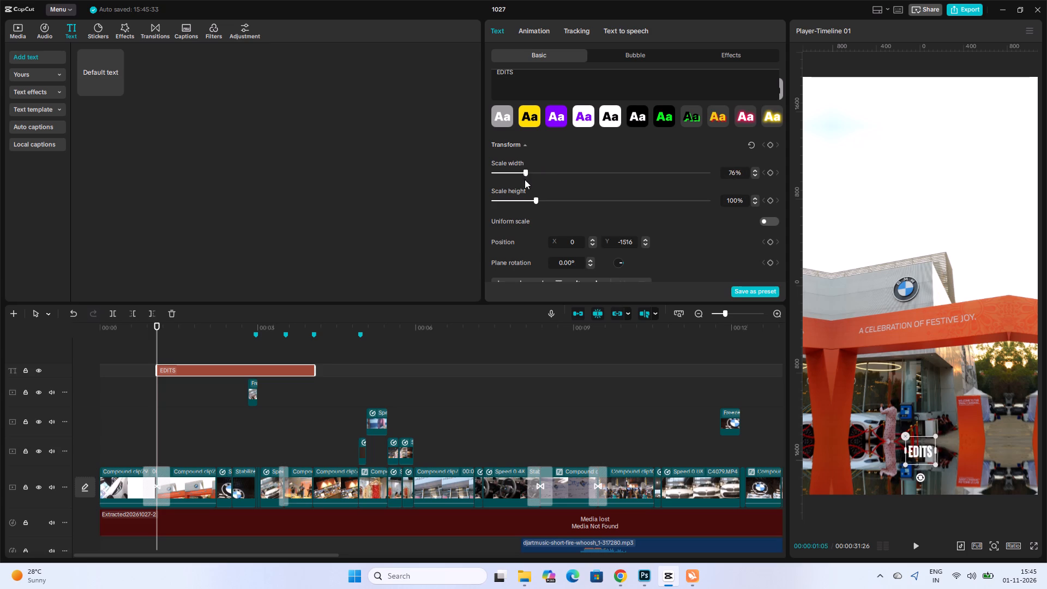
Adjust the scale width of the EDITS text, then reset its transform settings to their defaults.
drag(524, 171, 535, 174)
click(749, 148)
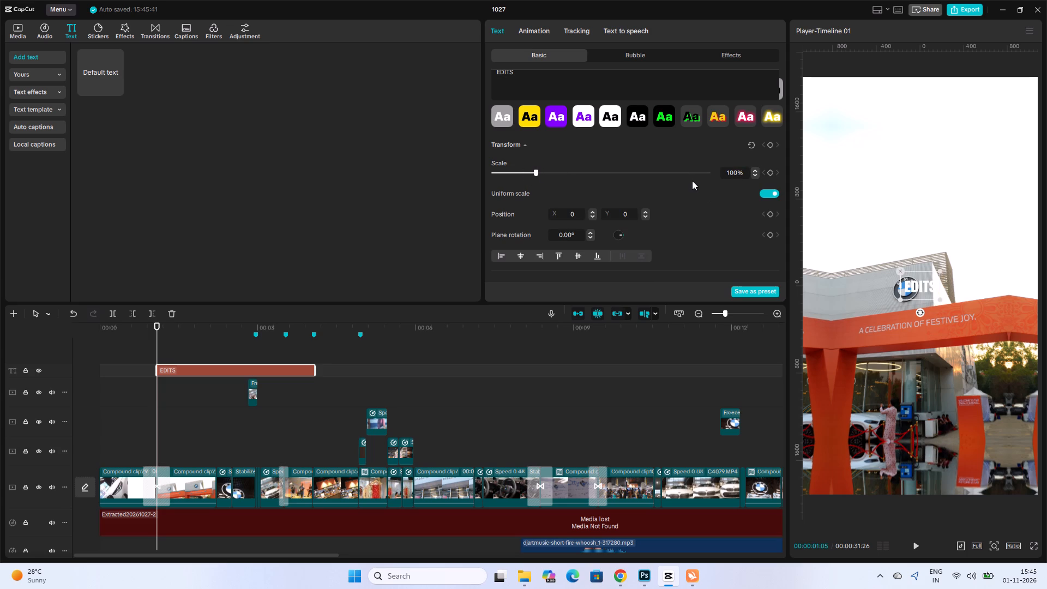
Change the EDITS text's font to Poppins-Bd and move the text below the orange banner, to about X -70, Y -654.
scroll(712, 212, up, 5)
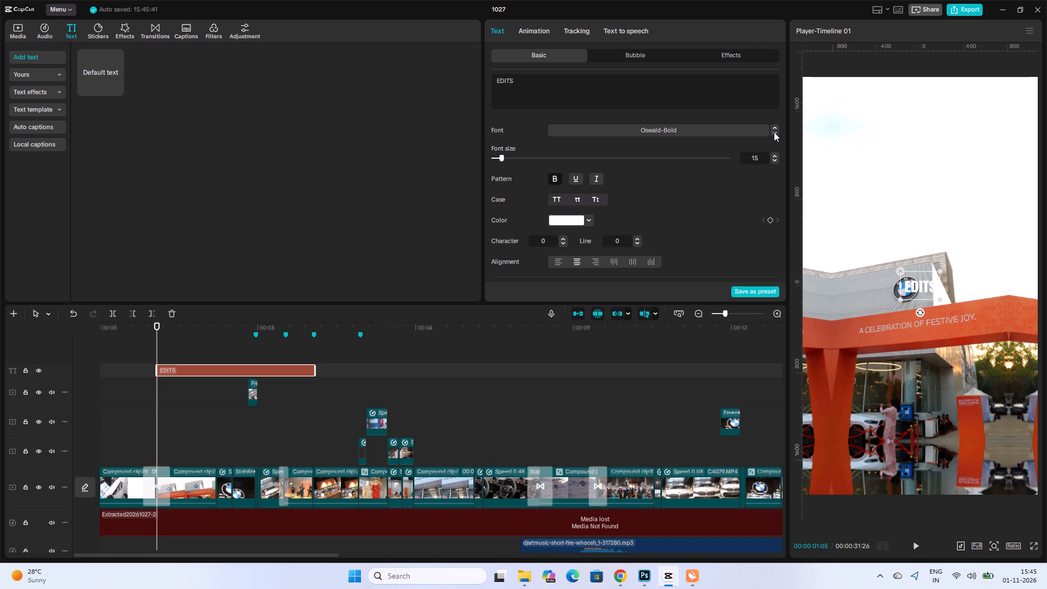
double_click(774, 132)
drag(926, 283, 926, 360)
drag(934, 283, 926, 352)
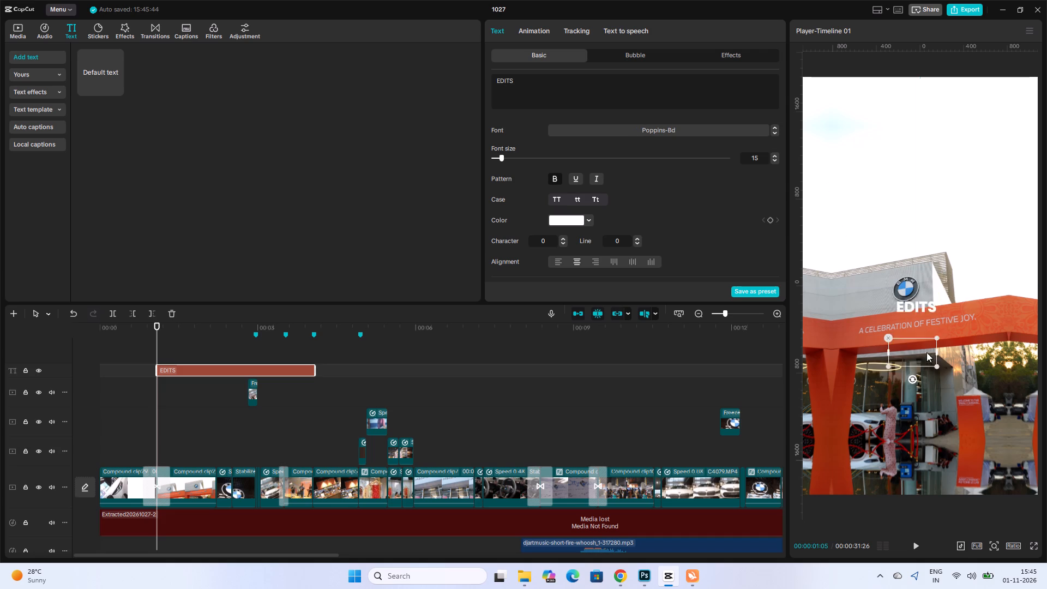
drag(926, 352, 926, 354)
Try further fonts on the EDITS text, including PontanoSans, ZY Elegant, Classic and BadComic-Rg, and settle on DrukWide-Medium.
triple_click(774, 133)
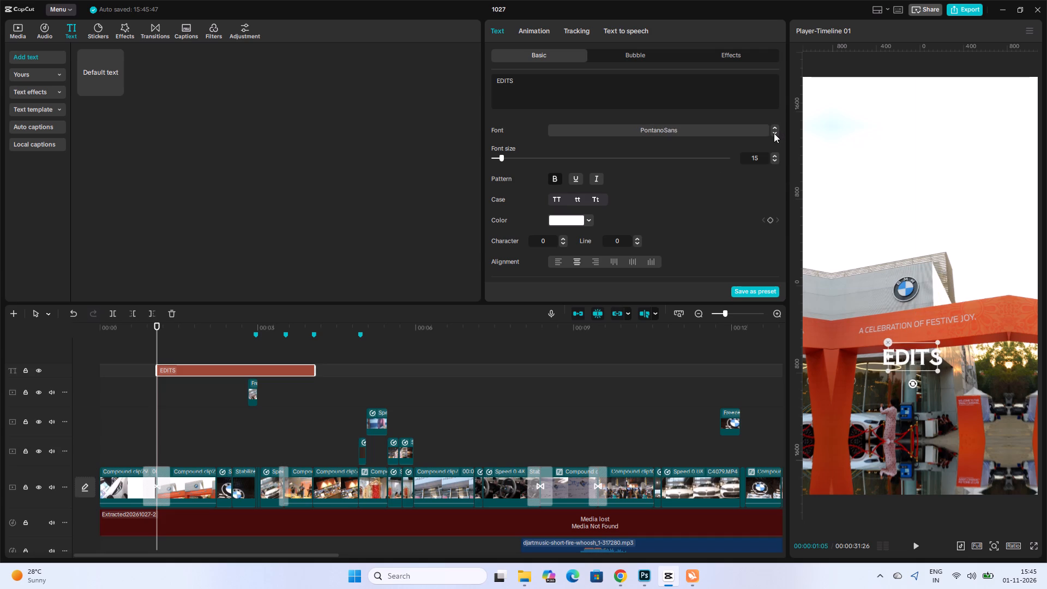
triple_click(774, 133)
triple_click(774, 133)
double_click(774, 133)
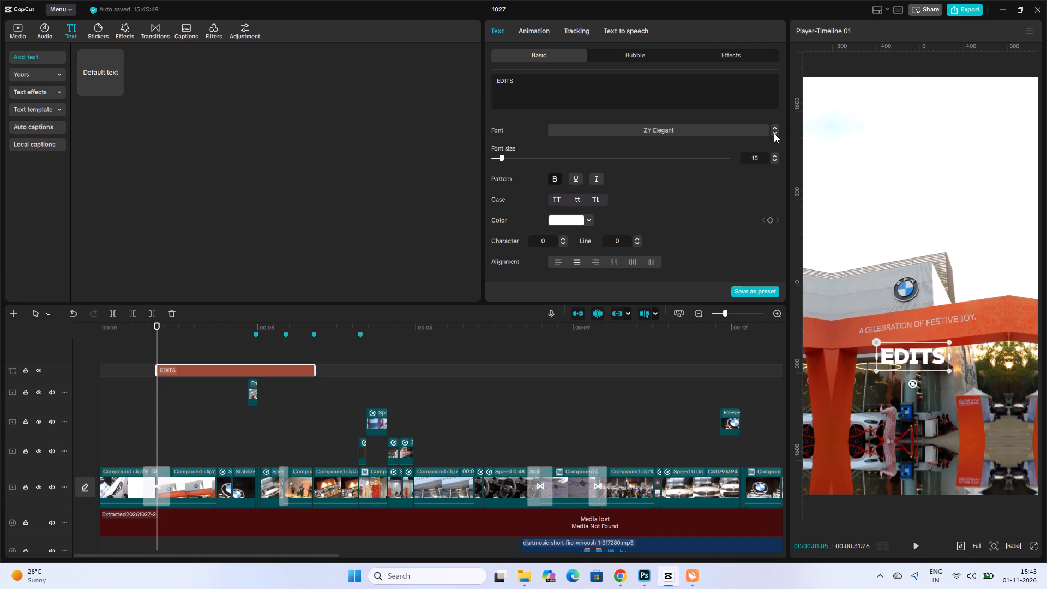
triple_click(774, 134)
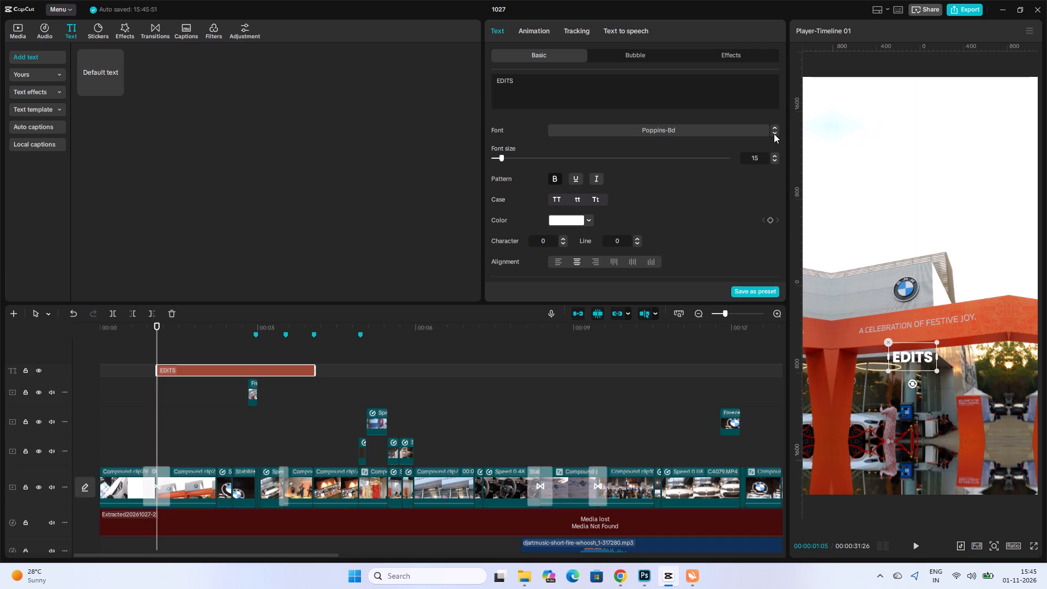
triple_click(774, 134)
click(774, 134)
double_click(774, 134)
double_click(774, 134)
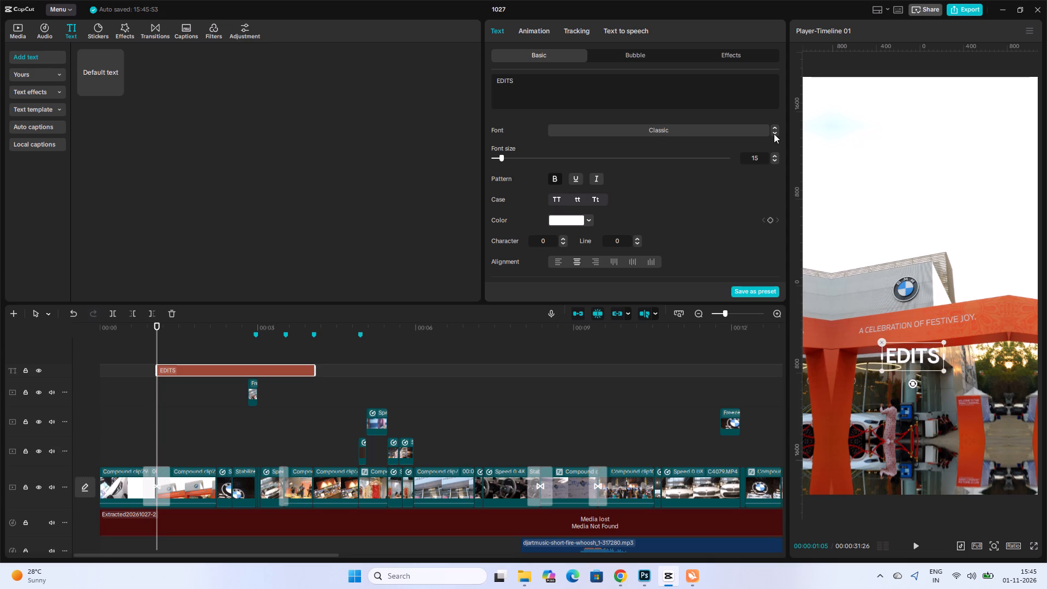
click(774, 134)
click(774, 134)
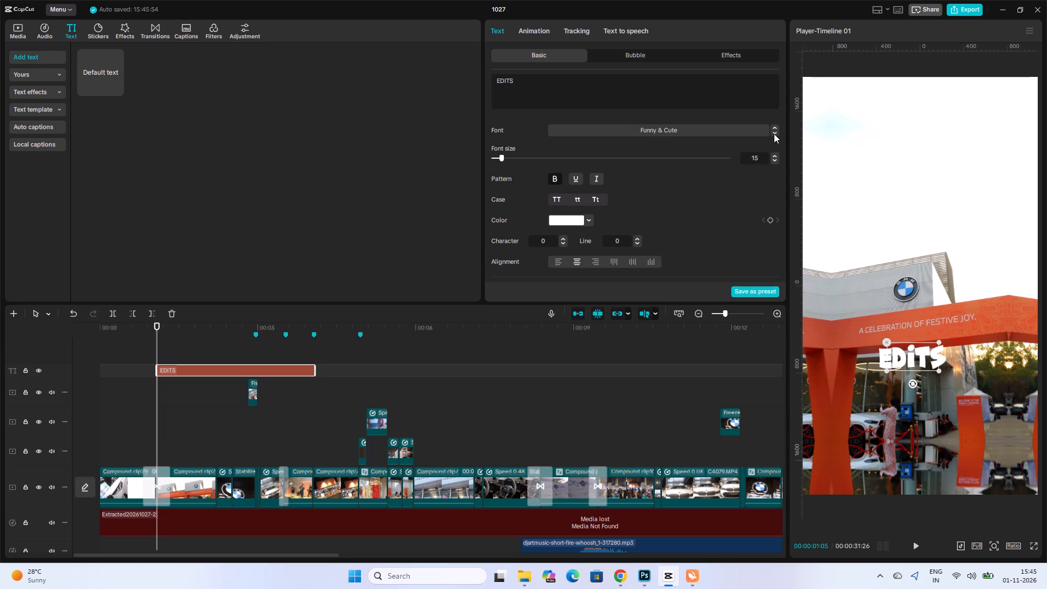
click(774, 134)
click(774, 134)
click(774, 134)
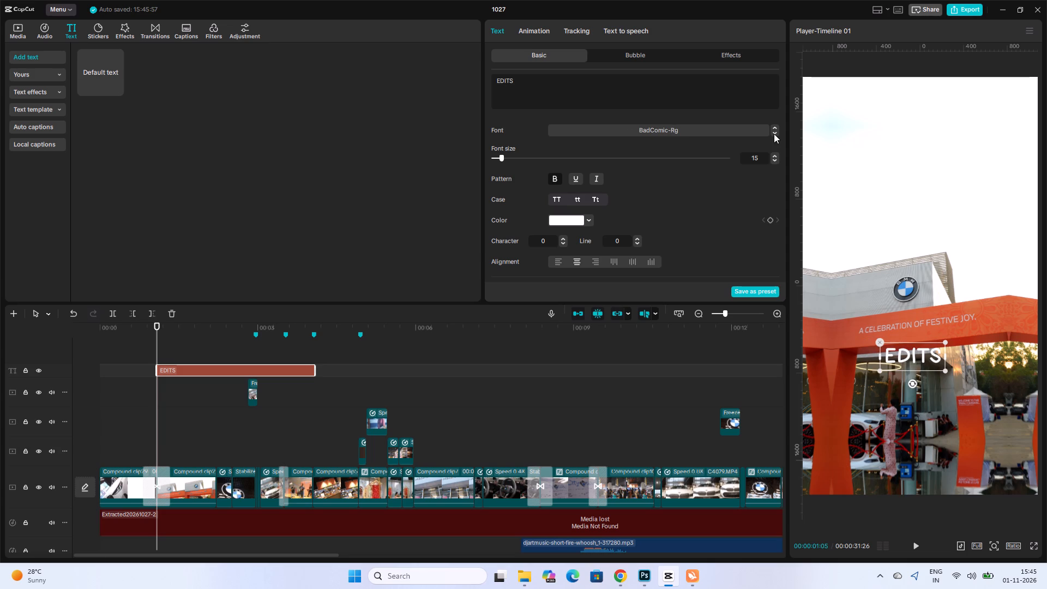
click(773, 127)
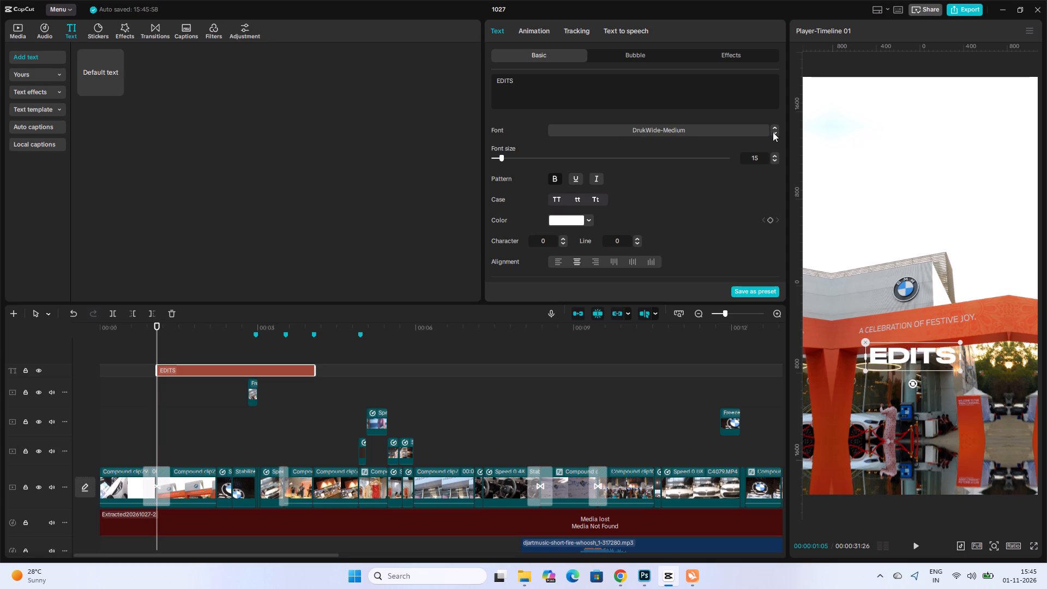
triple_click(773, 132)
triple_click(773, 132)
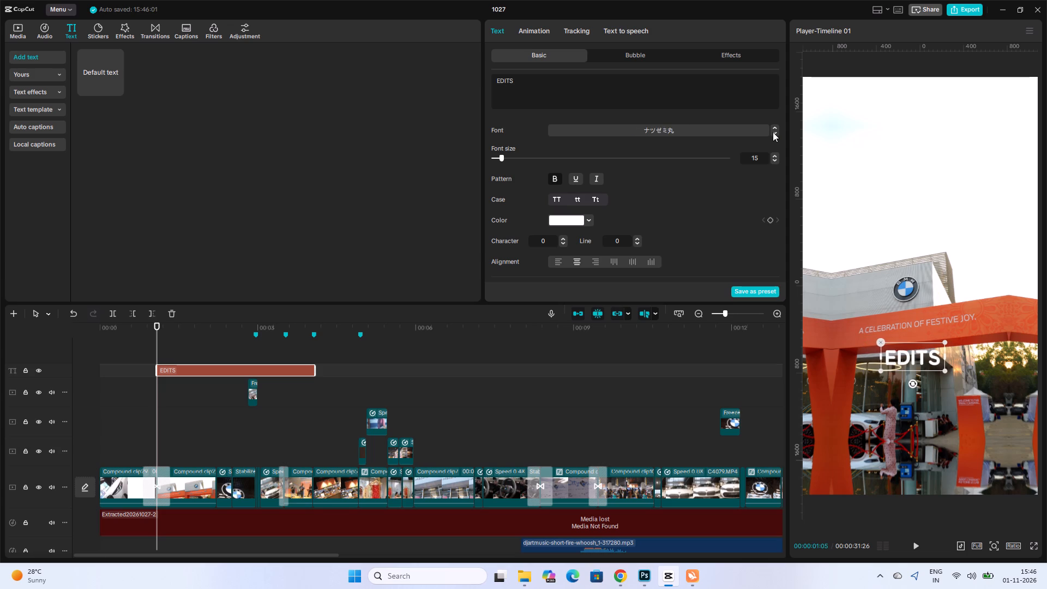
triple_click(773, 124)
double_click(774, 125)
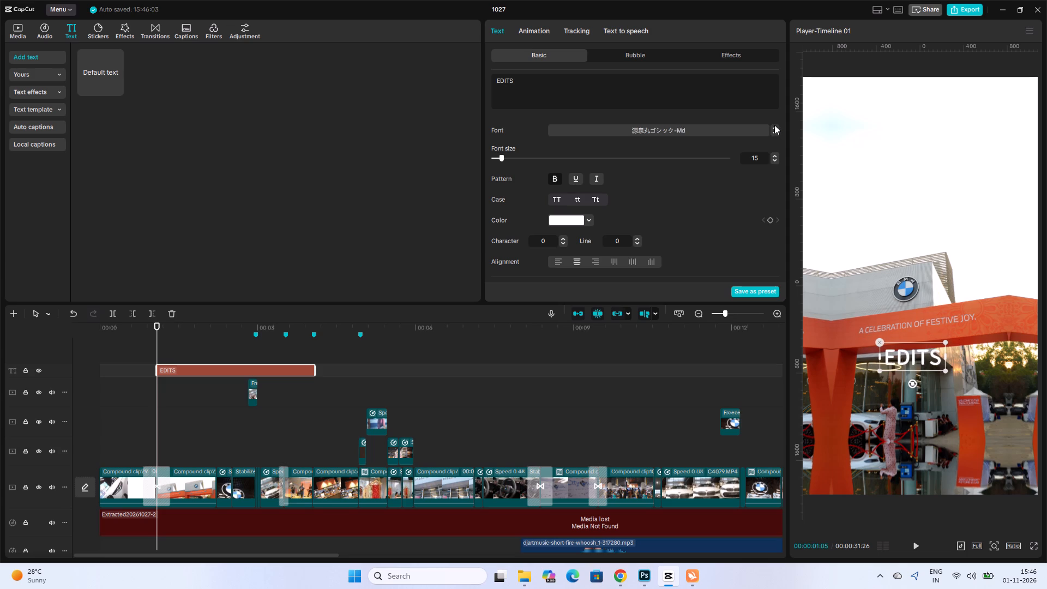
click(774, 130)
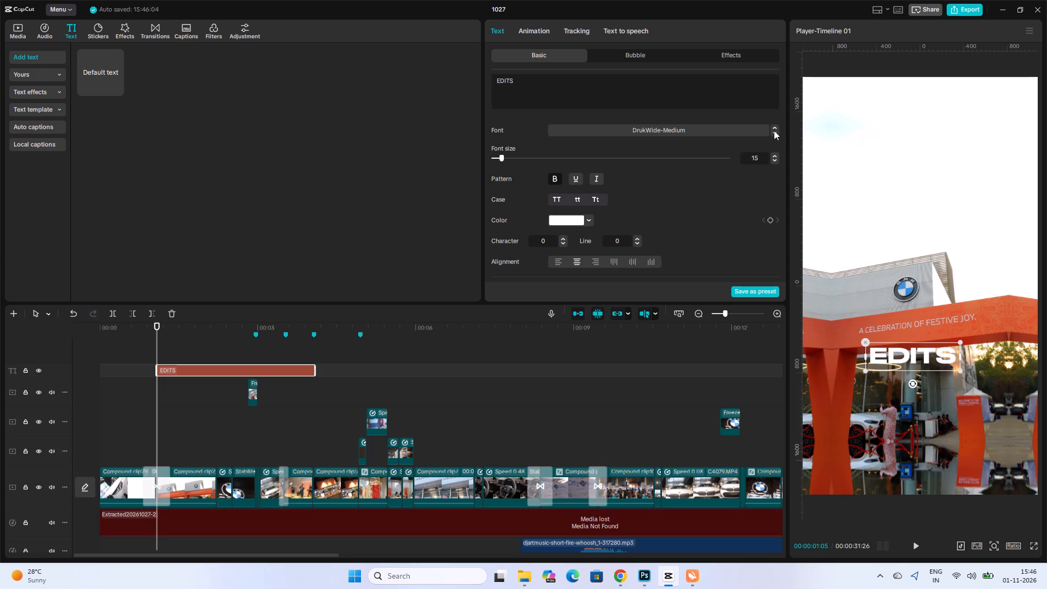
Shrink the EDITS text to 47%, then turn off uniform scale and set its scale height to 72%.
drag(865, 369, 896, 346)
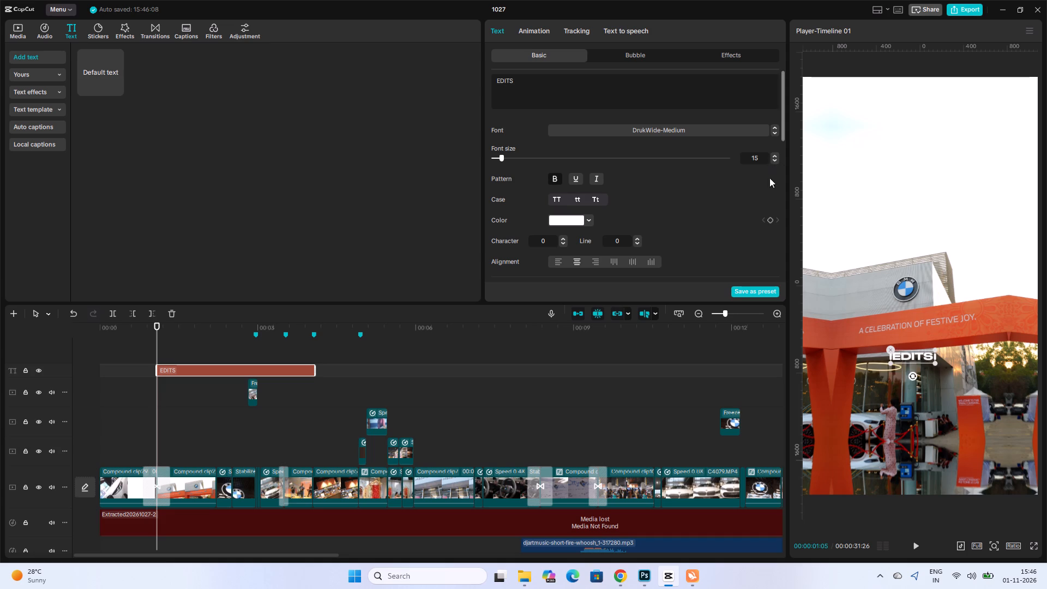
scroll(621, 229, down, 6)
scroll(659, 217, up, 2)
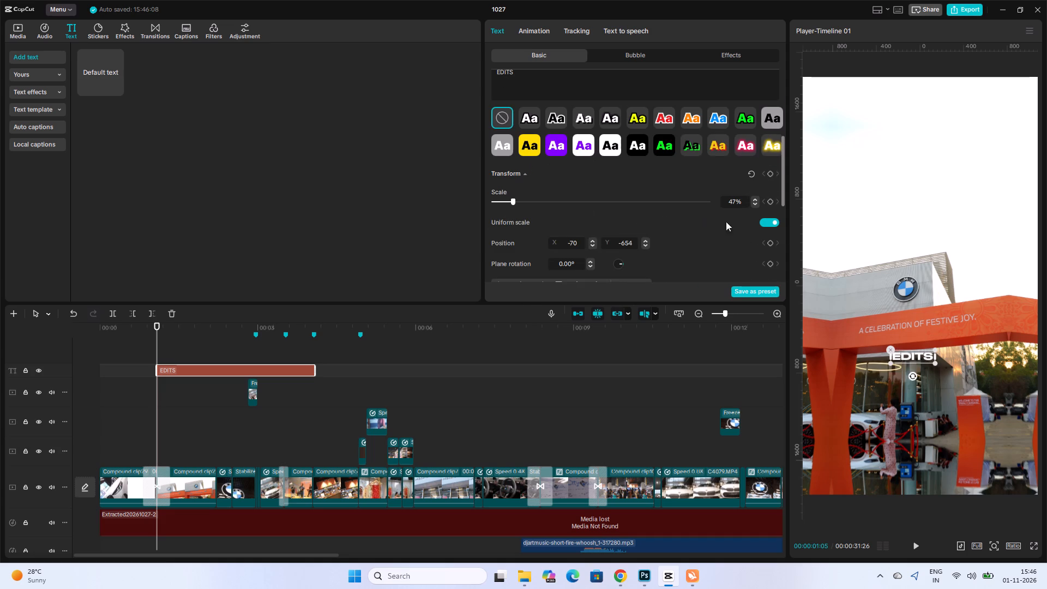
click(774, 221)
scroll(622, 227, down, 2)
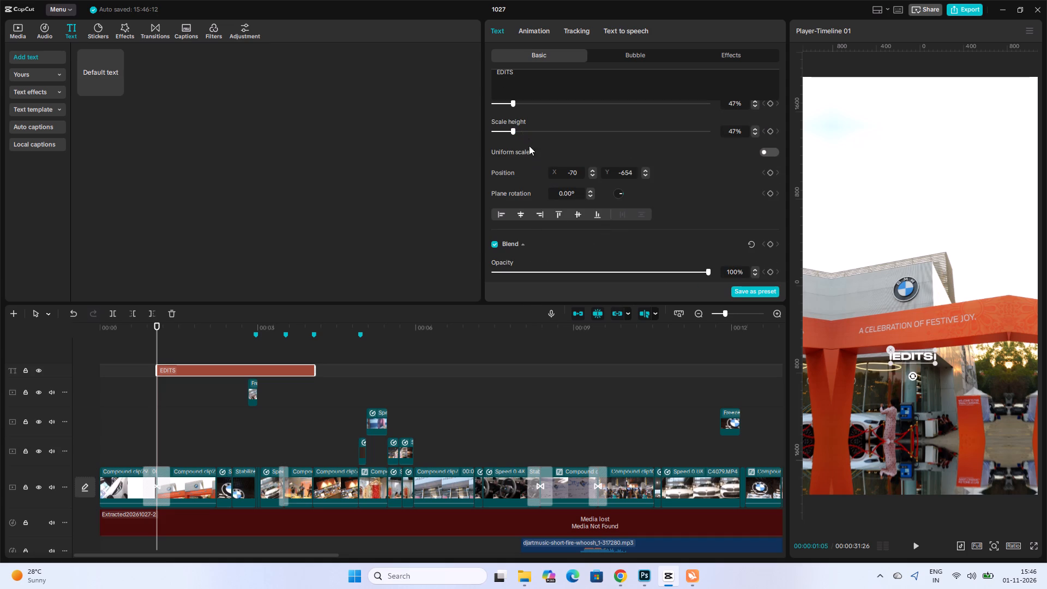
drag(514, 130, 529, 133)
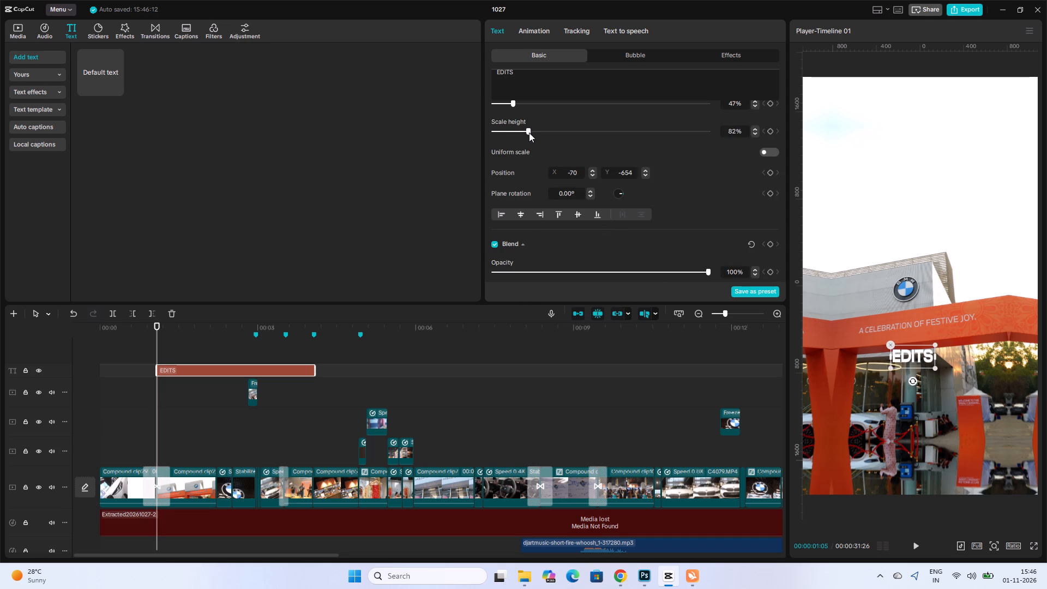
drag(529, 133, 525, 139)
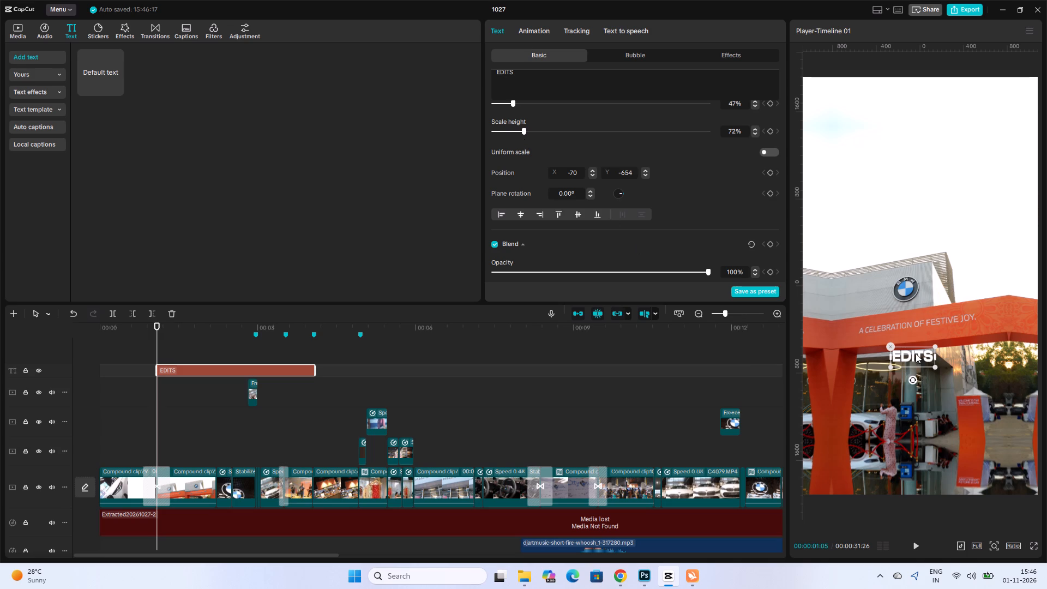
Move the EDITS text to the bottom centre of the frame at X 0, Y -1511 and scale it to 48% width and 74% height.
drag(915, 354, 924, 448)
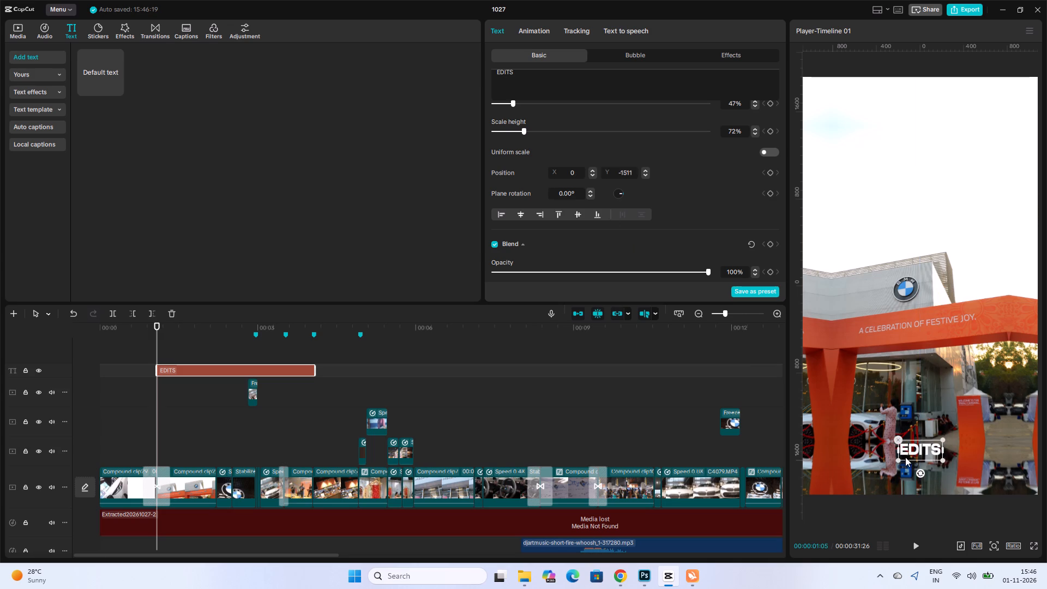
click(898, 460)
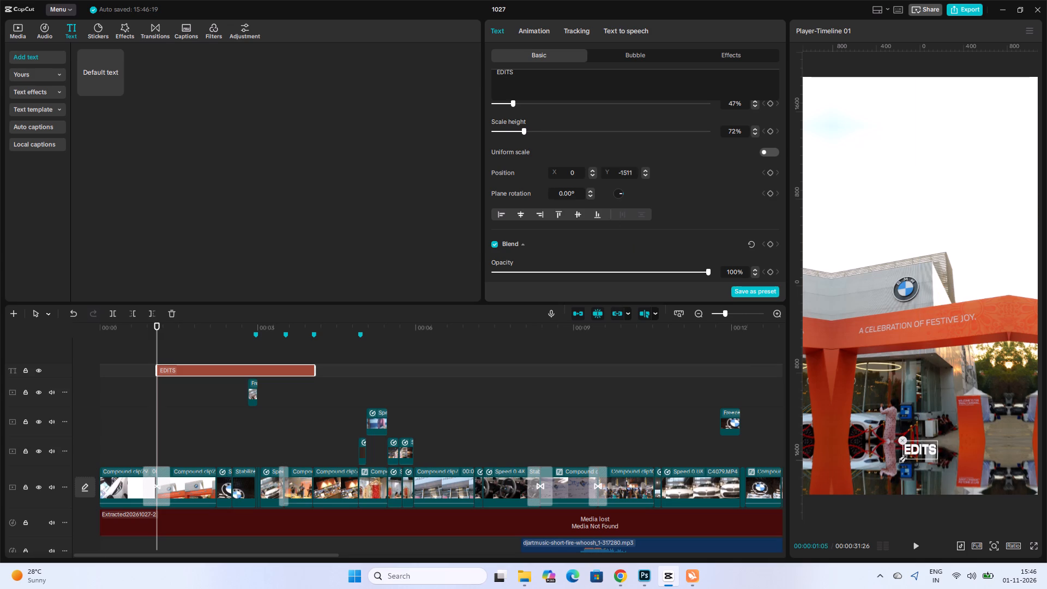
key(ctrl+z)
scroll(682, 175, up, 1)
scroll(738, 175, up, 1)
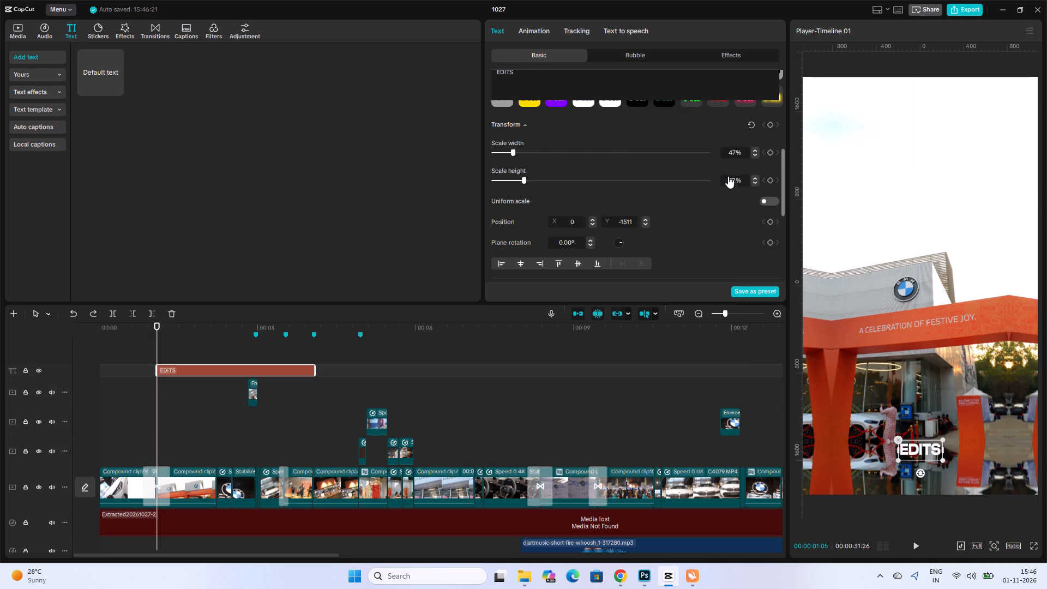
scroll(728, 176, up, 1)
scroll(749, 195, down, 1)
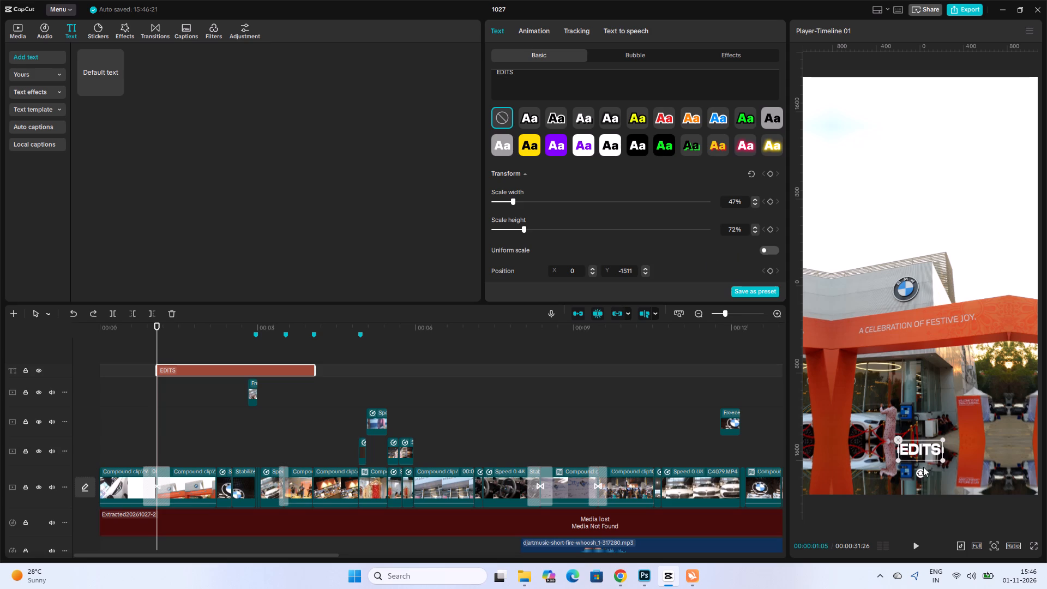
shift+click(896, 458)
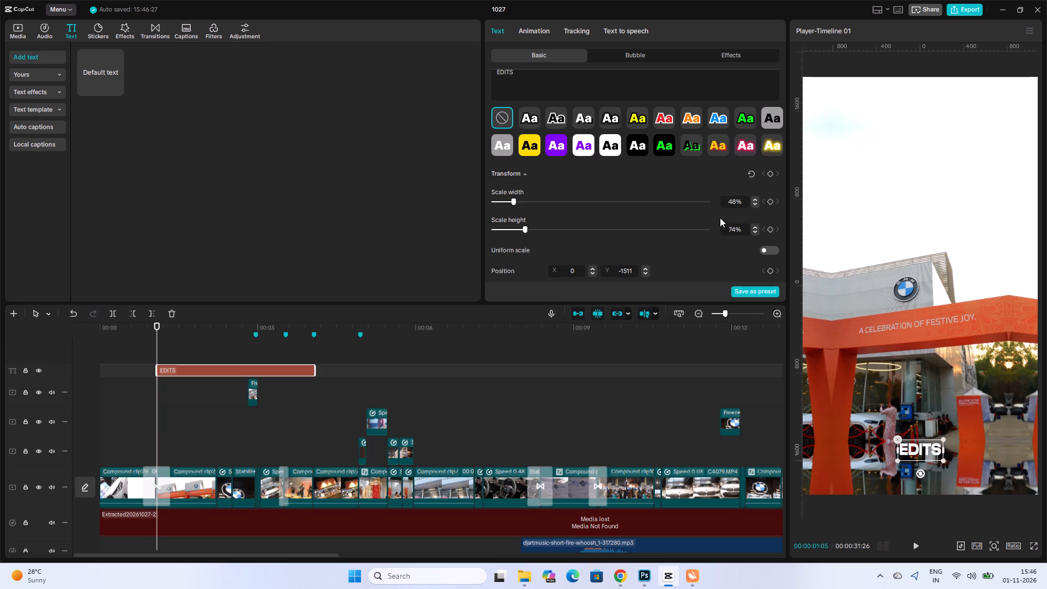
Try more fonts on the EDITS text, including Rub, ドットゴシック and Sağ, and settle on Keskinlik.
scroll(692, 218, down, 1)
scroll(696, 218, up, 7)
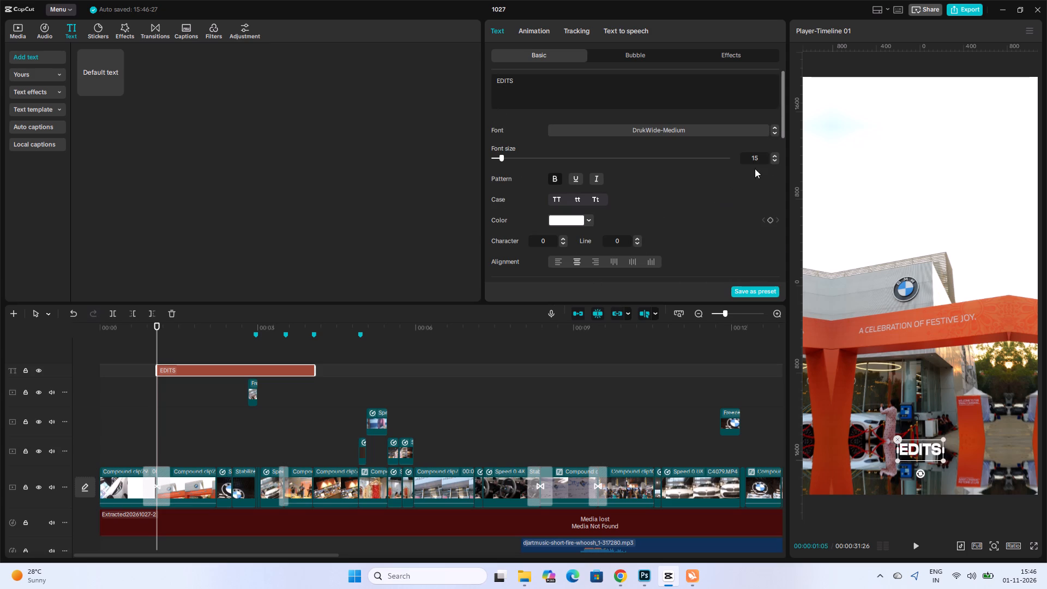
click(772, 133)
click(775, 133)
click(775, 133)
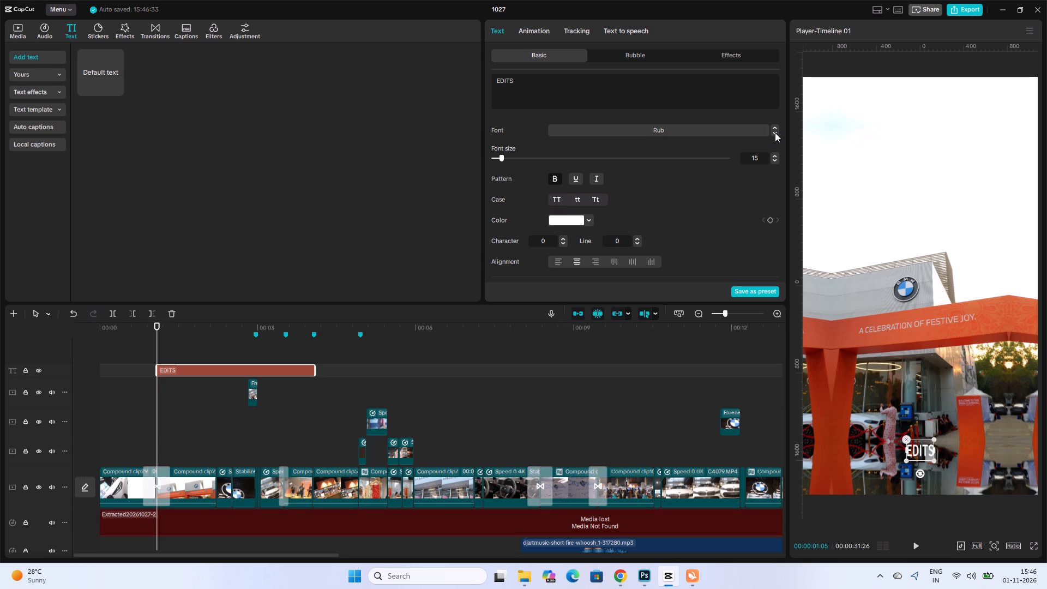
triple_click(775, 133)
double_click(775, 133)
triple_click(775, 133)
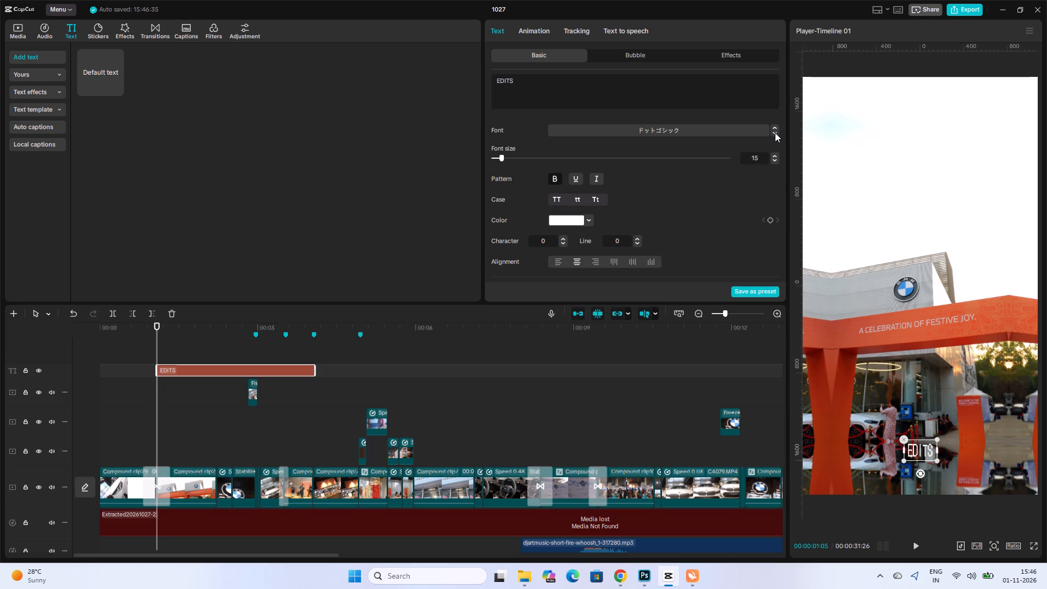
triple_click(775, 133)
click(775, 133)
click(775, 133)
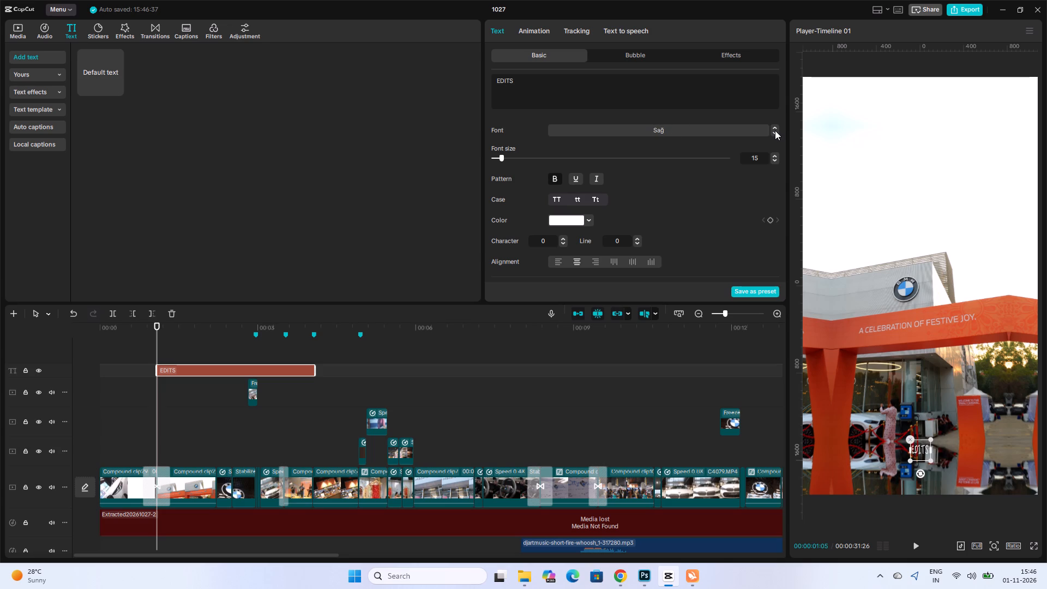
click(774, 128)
Toggle uniform scale on and off for the EDITS text, then reset its transform settings to their defaults.
scroll(720, 195, down, 4)
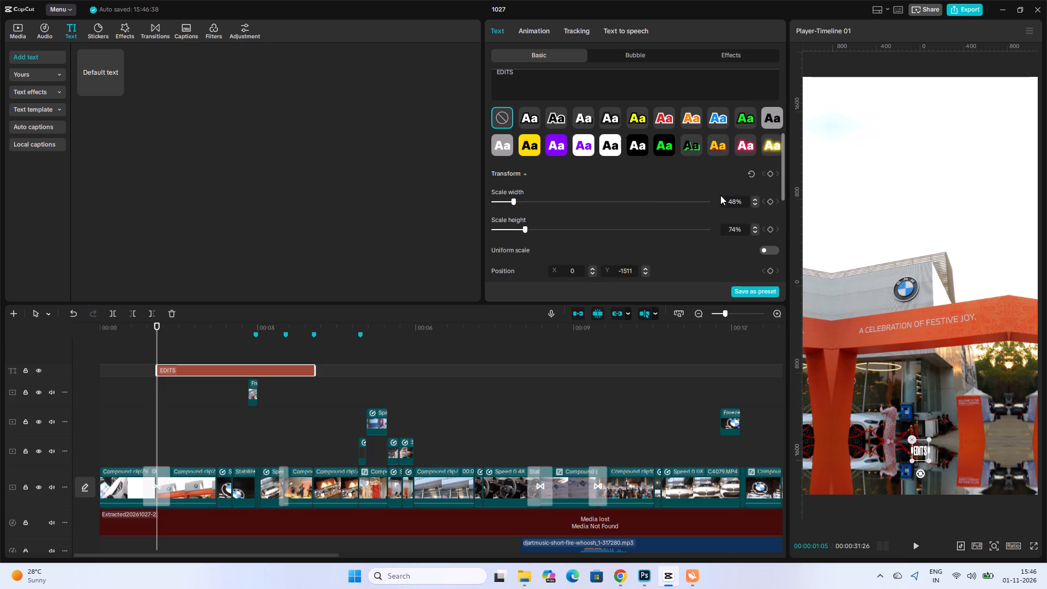
click(521, 175)
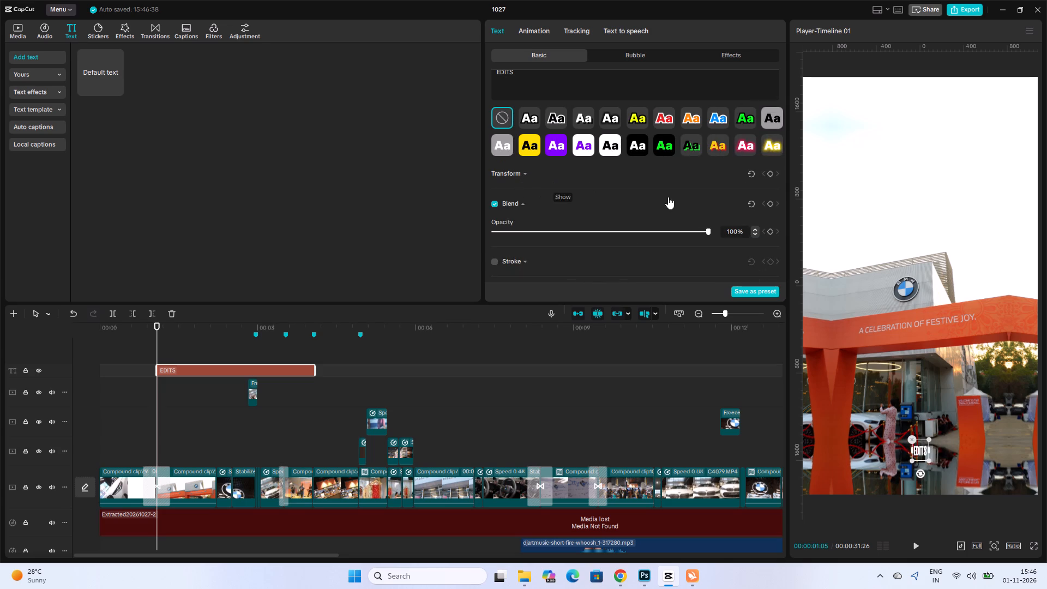
click(518, 171)
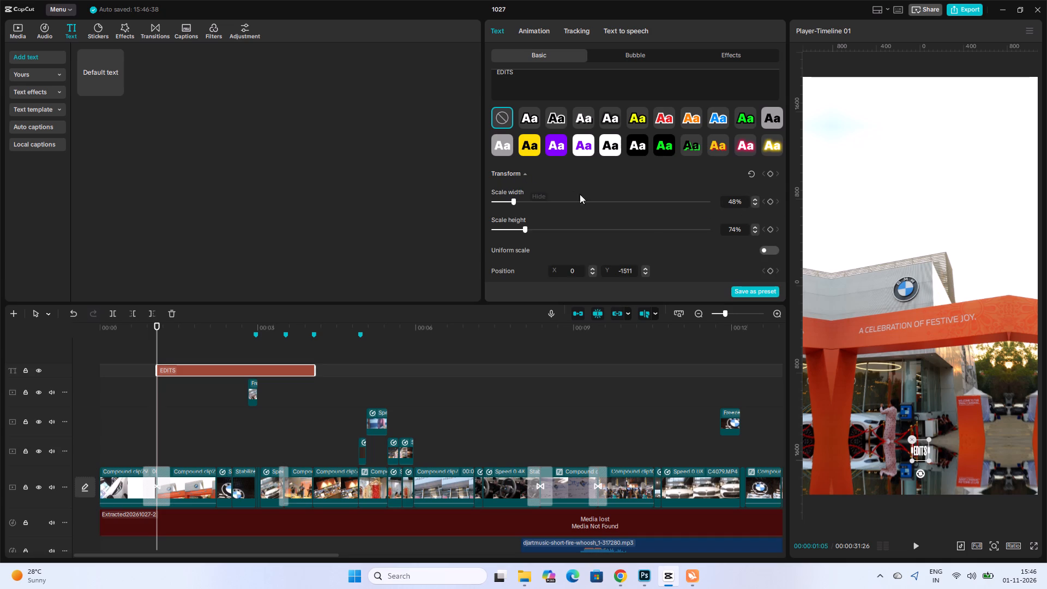
click(771, 249)
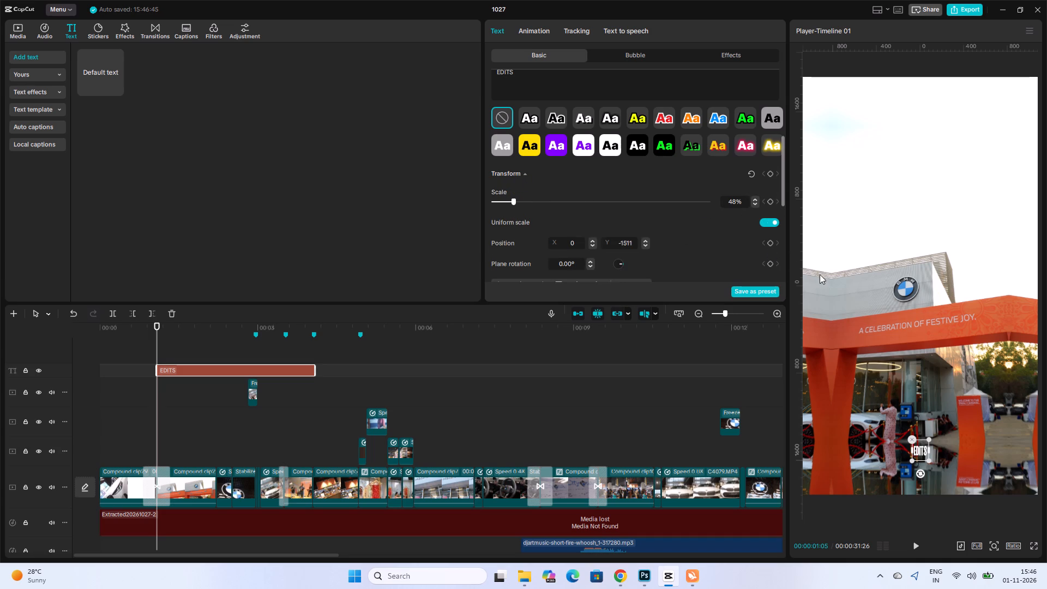
click(770, 223)
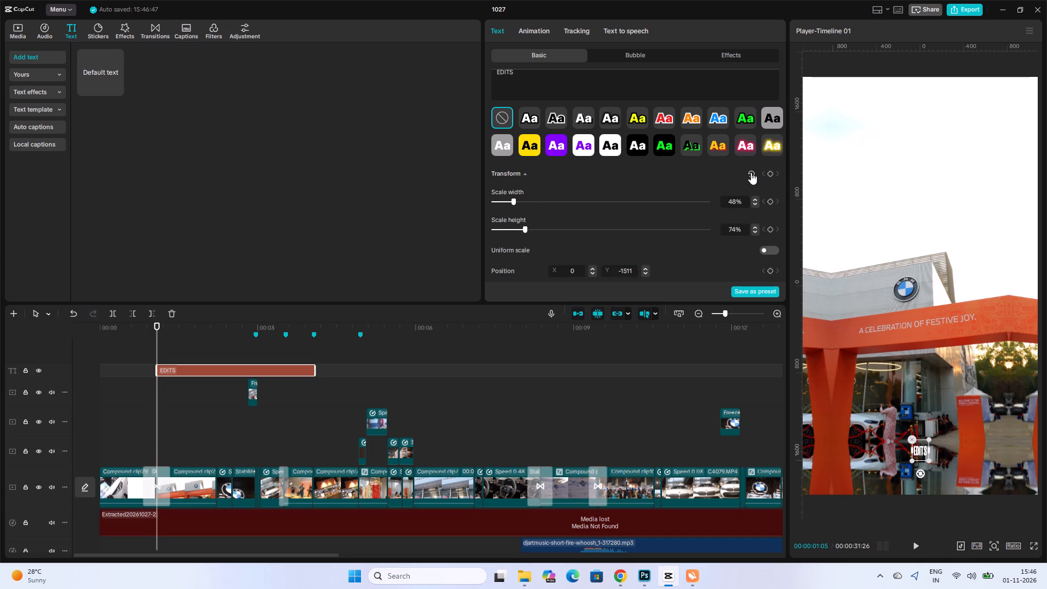
click(751, 173)
Move the EDITS text down into the lower part of the video frame, below the showroom's orange banner.
scroll(720, 215, up, 4)
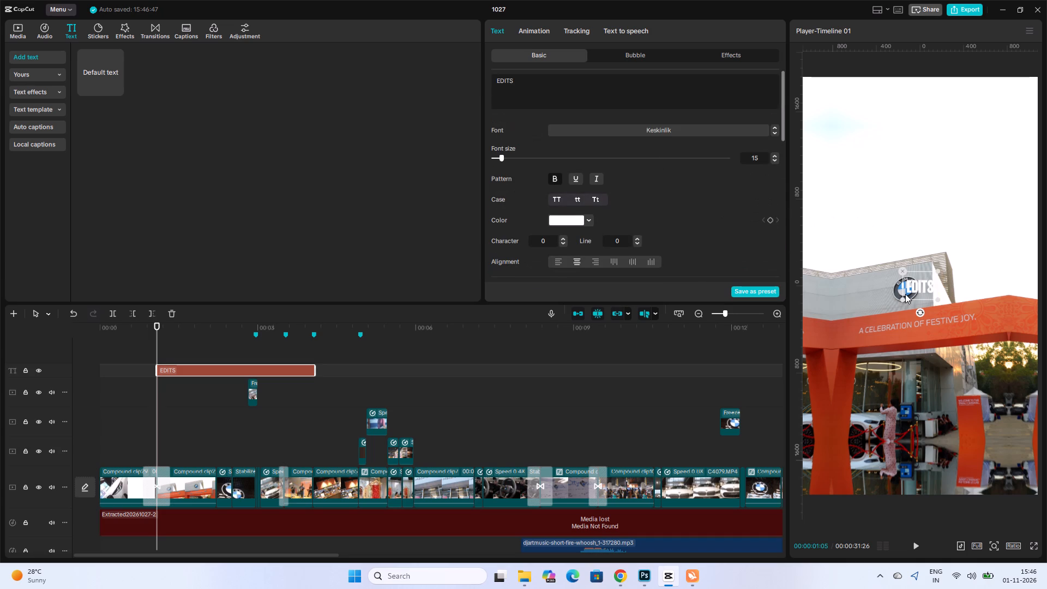
drag(916, 290, 908, 425)
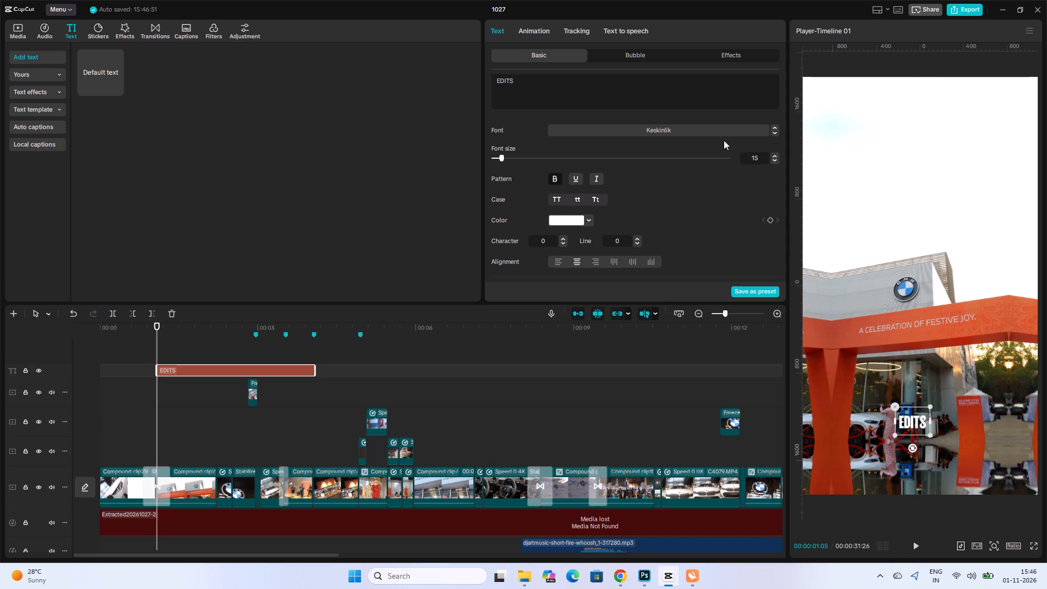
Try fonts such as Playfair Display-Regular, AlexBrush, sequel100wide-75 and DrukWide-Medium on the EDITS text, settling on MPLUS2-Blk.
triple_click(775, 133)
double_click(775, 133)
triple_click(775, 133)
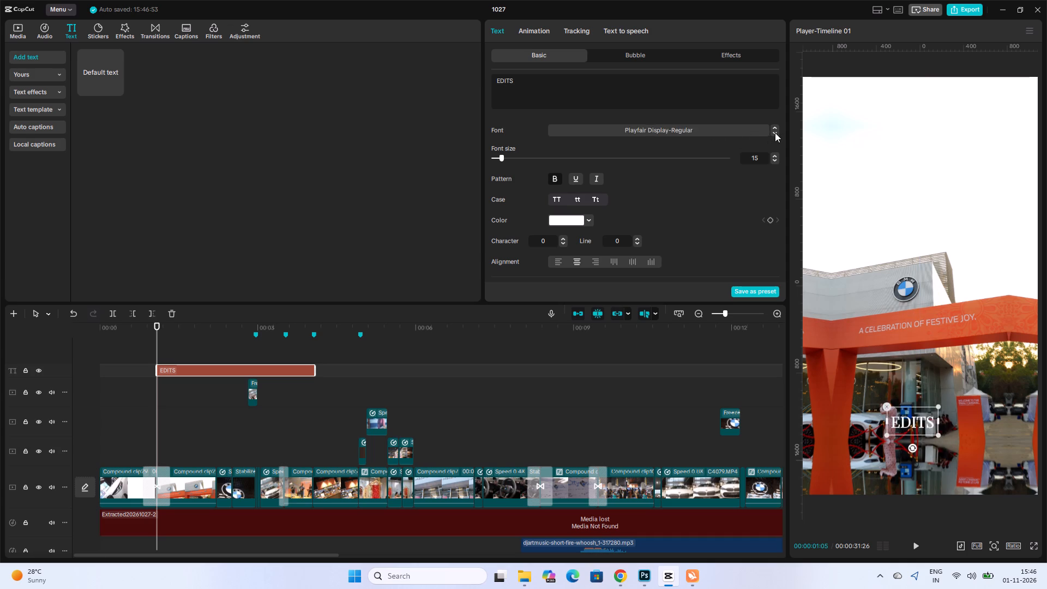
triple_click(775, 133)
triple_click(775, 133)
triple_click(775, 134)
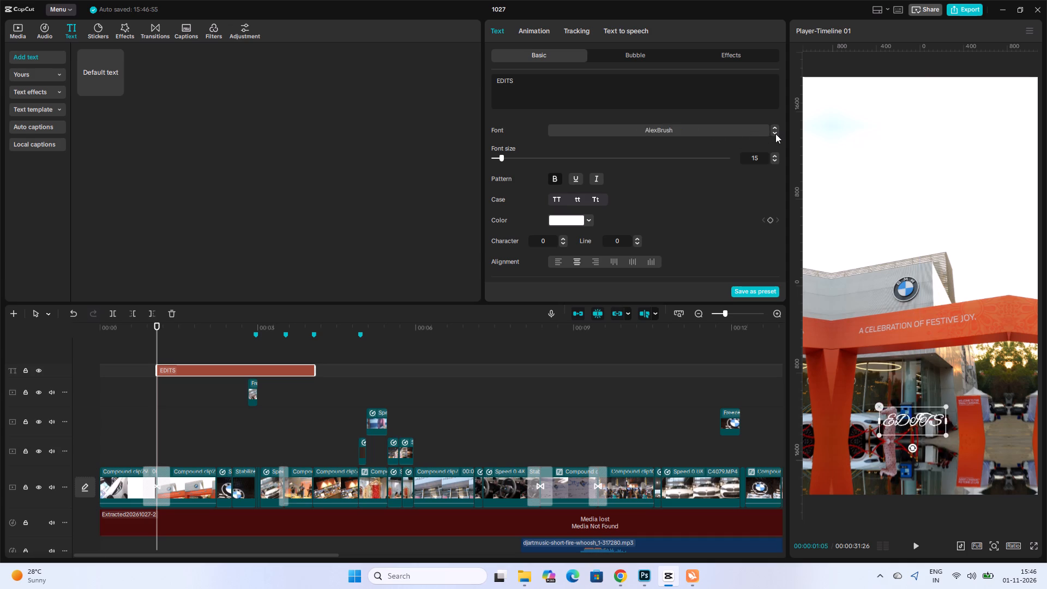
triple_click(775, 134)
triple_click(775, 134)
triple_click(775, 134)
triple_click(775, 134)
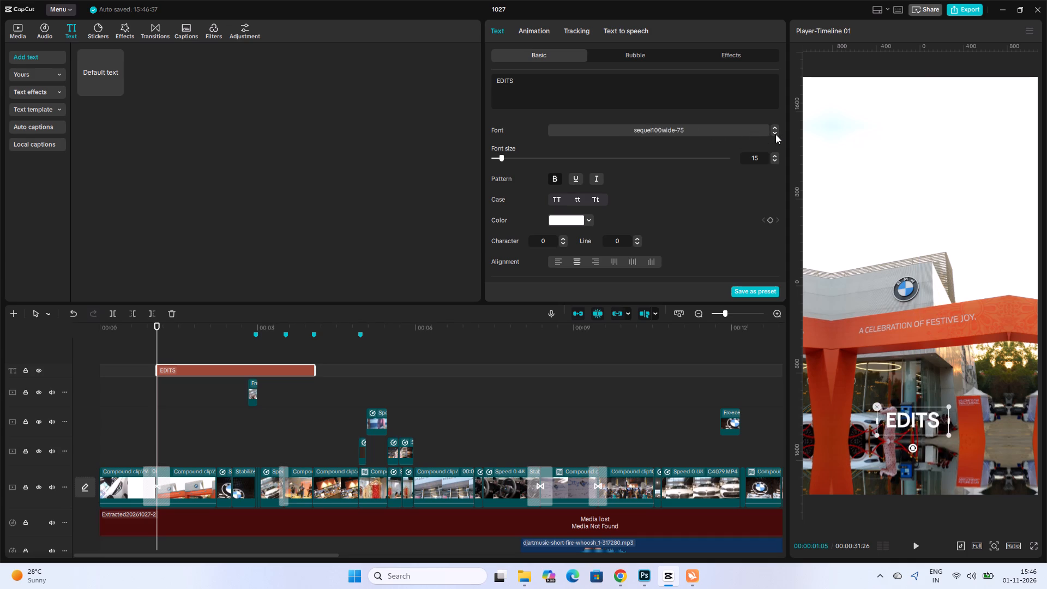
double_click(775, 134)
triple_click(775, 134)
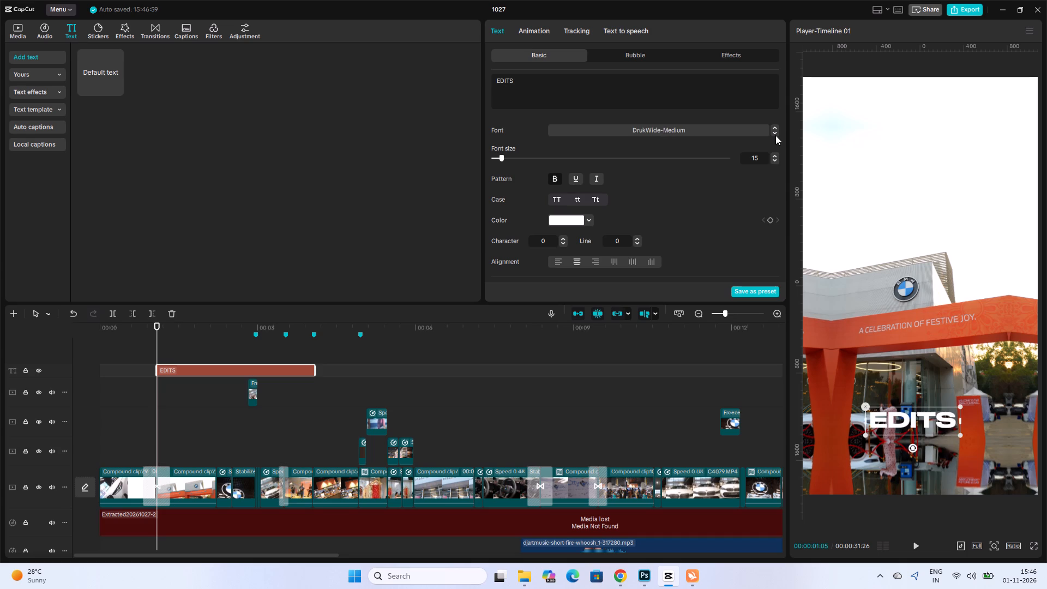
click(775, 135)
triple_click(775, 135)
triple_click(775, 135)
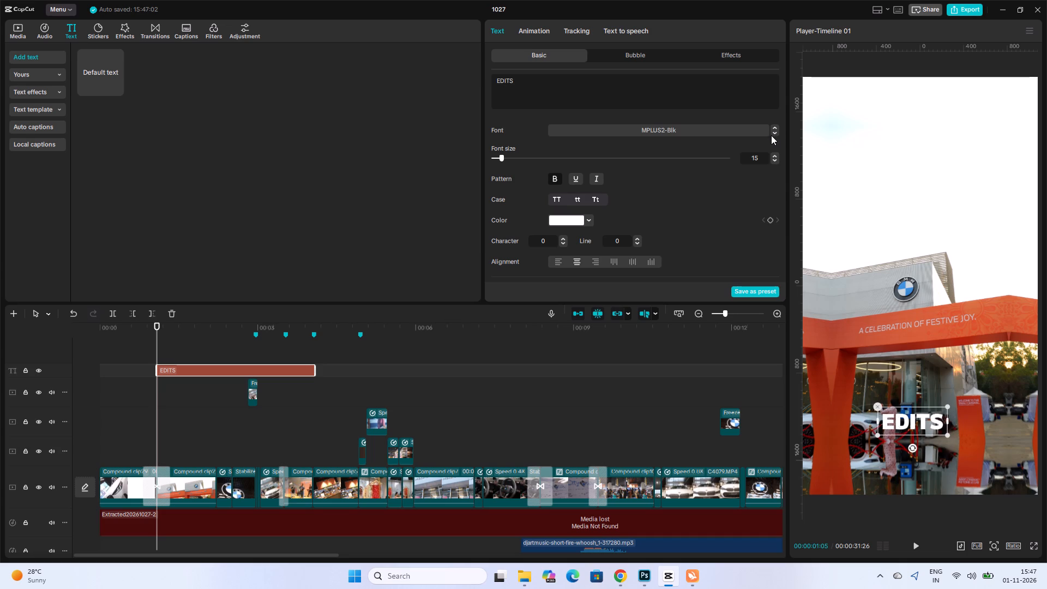
Shrink the EDITS text to about half its size and move it down to the horizontal centre near the frame's lower edge.
drag(879, 438, 901, 426)
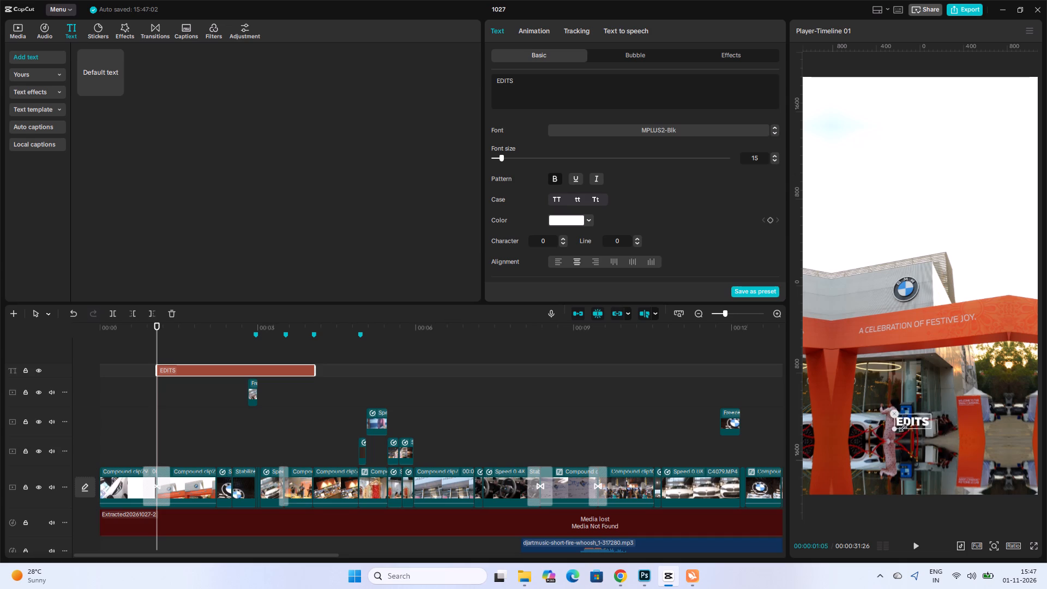
drag(901, 426, 902, 426)
drag(906, 424, 915, 454)
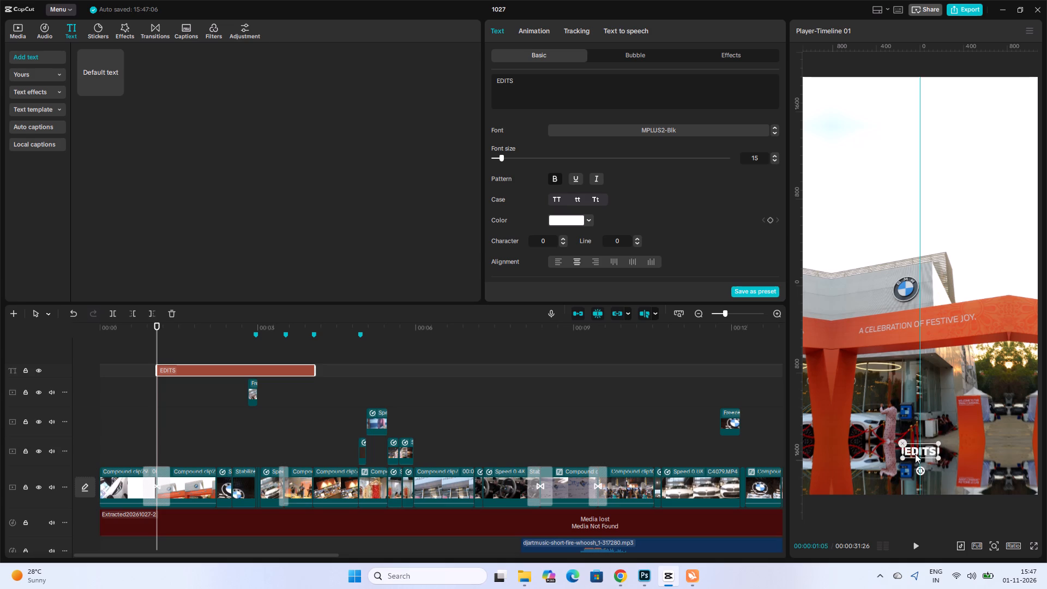
drag(915, 454, 916, 451)
Show the social media interface overlay on the preview and raise the EDITS text clear of its account name and description lines.
click(971, 544)
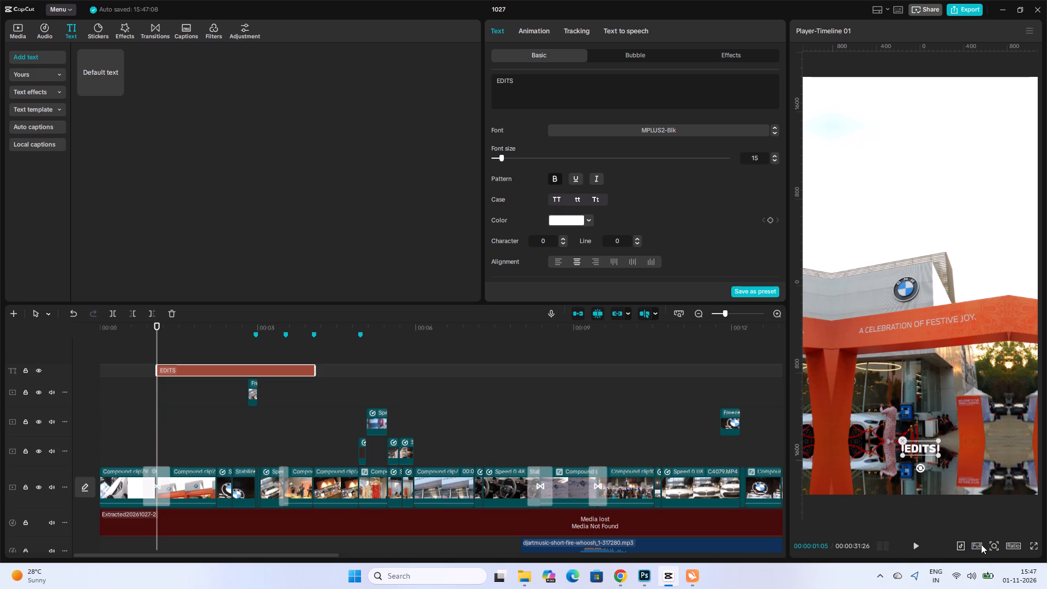
click(960, 546)
click(962, 527)
drag(925, 449, 924, 432)
click(903, 436)
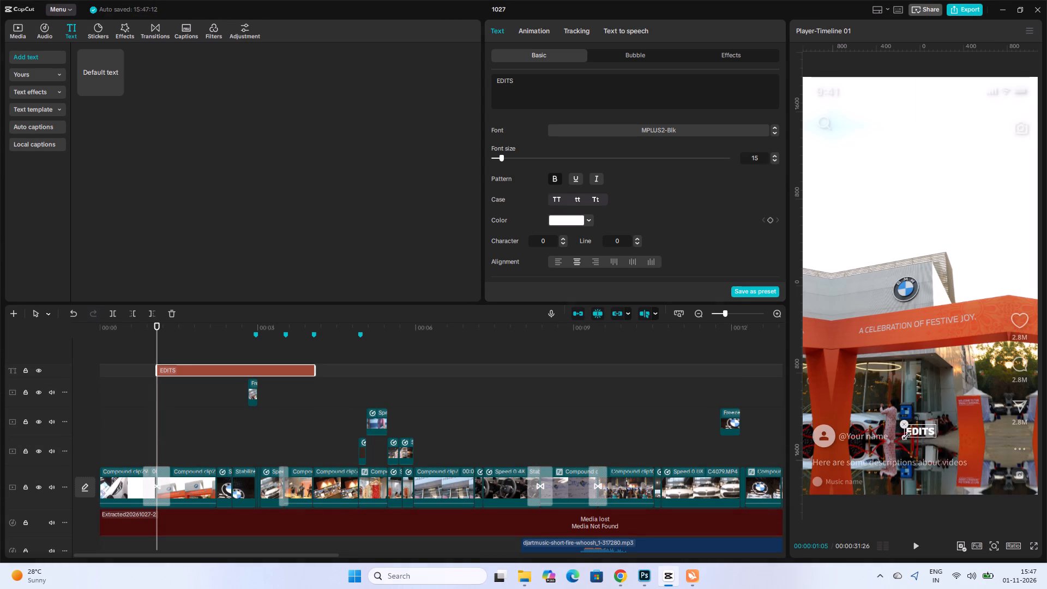
drag(917, 433, 916, 425)
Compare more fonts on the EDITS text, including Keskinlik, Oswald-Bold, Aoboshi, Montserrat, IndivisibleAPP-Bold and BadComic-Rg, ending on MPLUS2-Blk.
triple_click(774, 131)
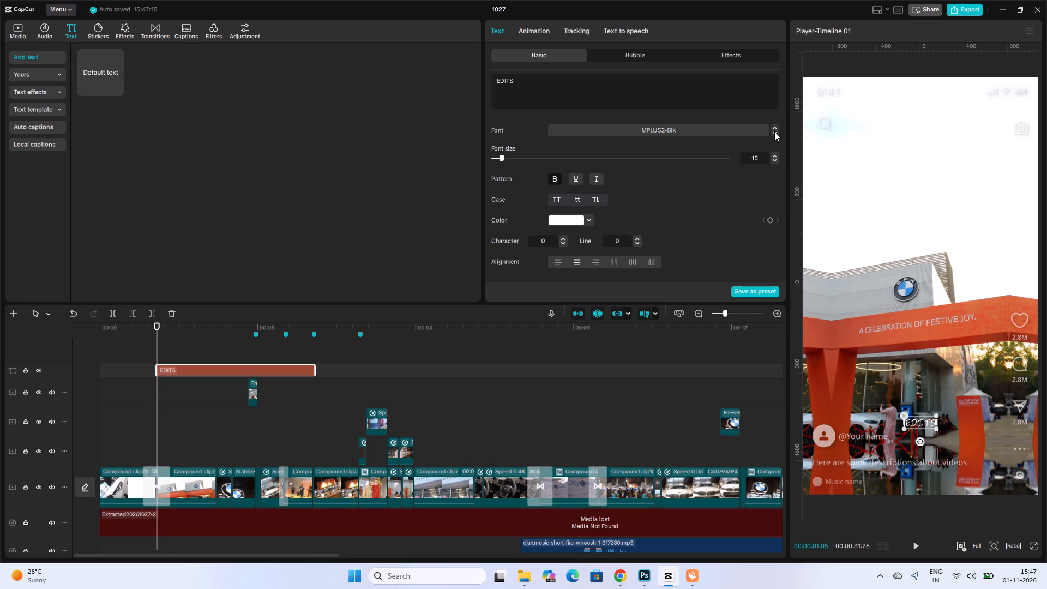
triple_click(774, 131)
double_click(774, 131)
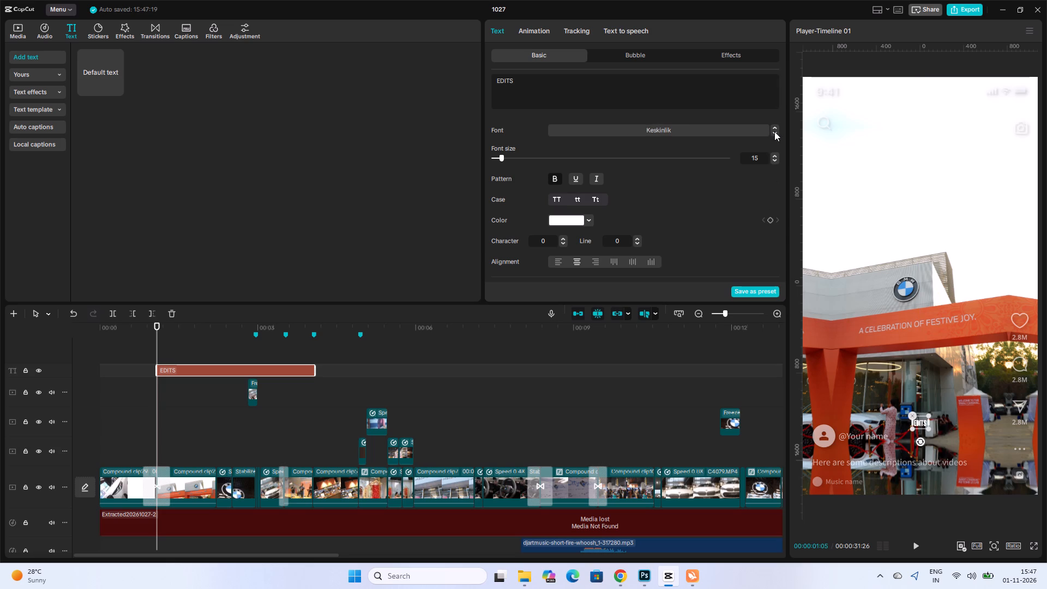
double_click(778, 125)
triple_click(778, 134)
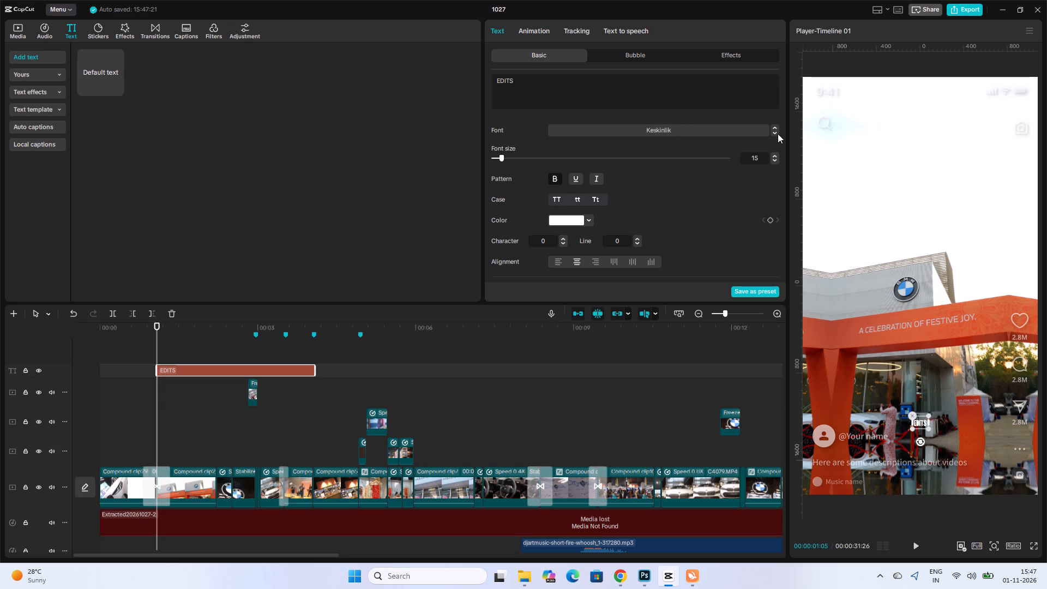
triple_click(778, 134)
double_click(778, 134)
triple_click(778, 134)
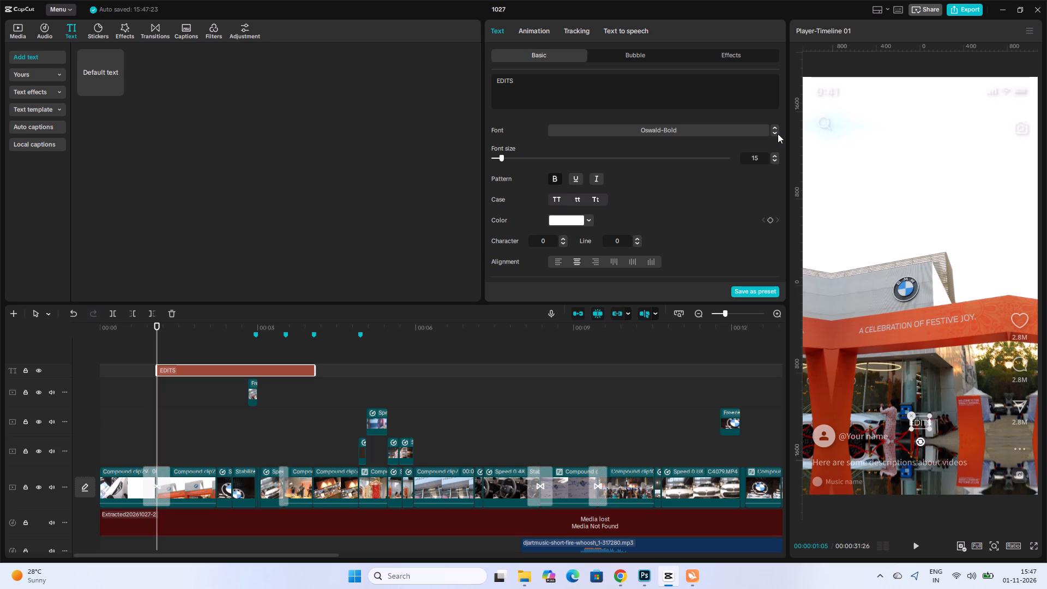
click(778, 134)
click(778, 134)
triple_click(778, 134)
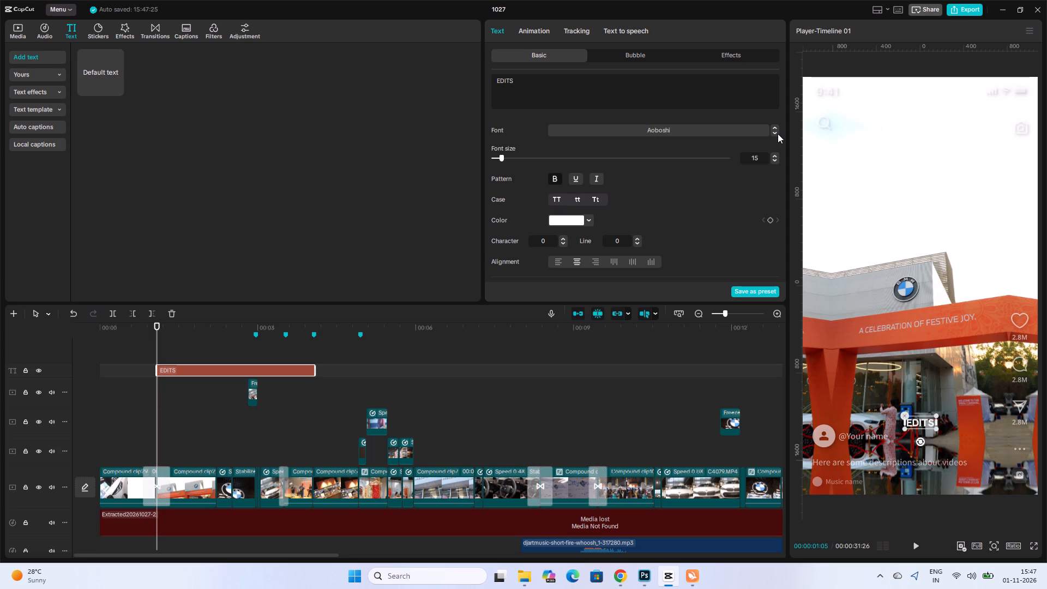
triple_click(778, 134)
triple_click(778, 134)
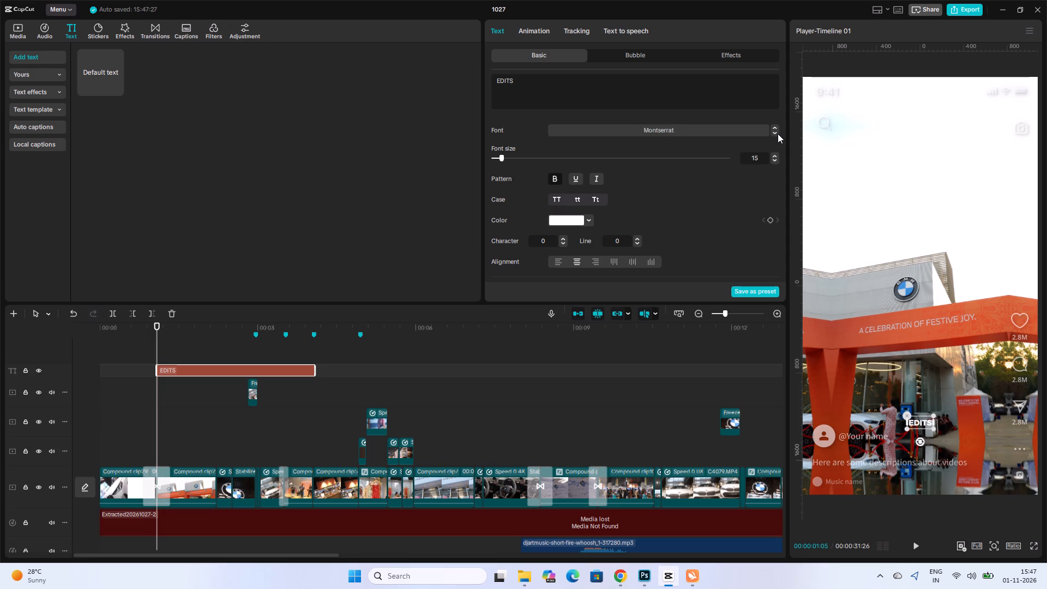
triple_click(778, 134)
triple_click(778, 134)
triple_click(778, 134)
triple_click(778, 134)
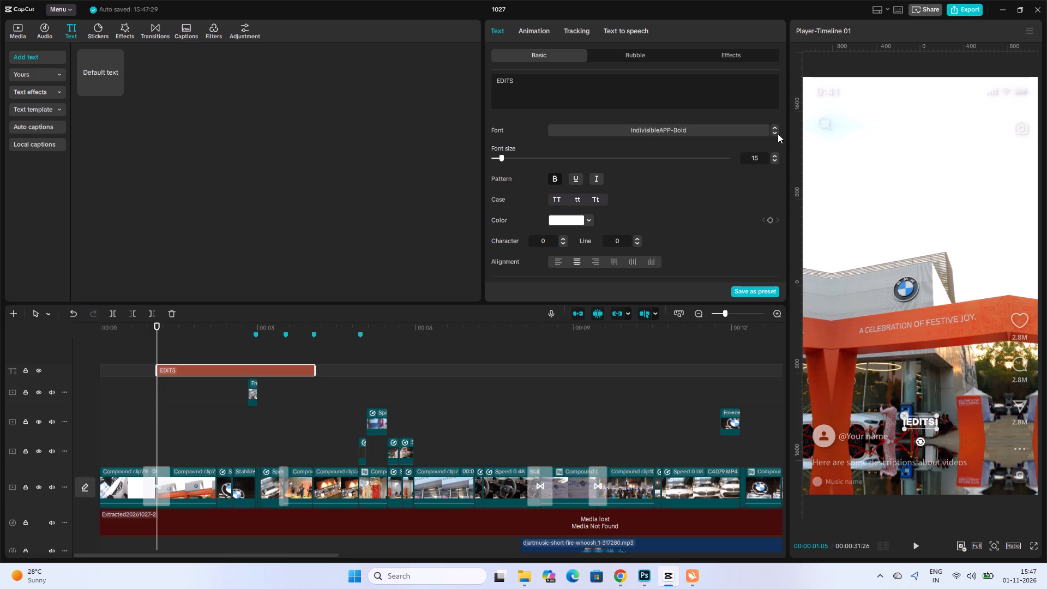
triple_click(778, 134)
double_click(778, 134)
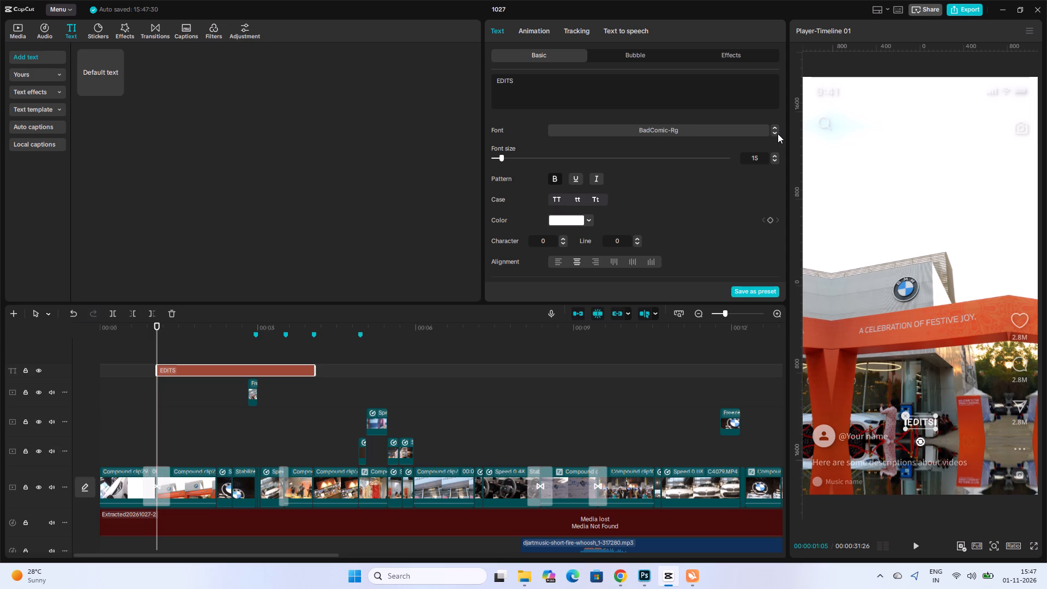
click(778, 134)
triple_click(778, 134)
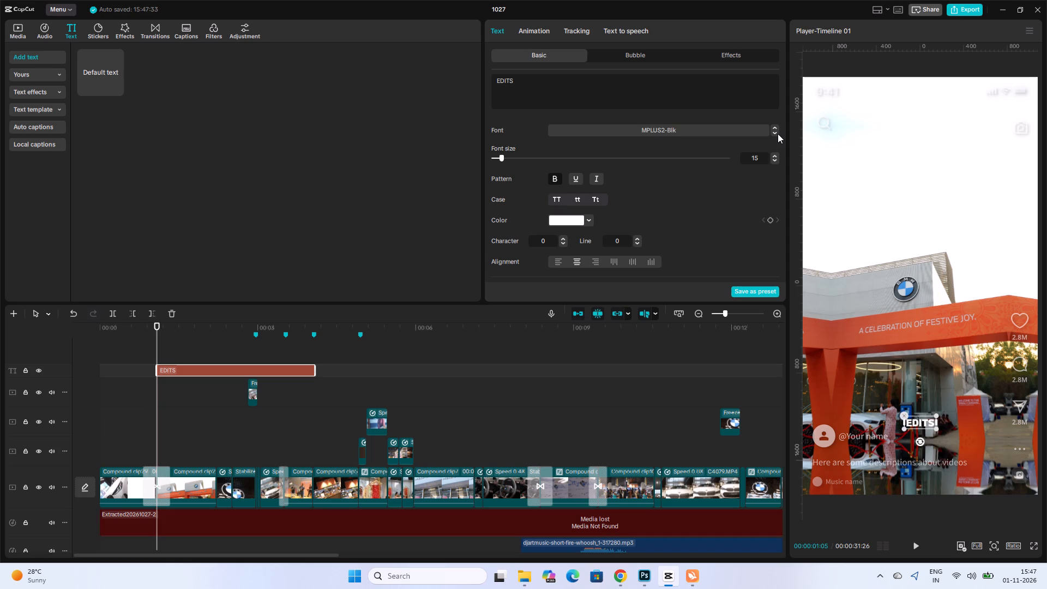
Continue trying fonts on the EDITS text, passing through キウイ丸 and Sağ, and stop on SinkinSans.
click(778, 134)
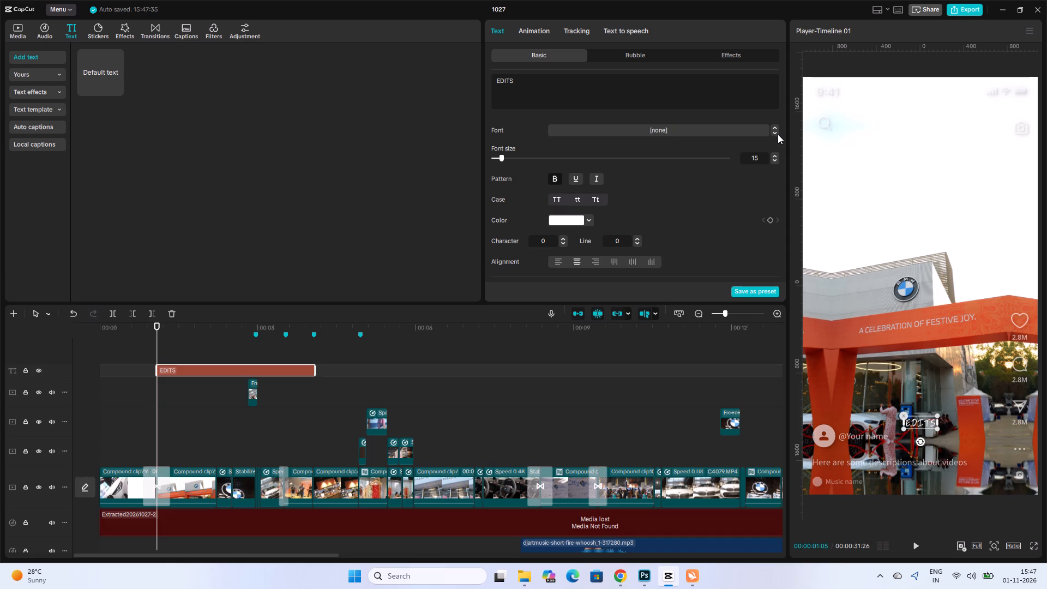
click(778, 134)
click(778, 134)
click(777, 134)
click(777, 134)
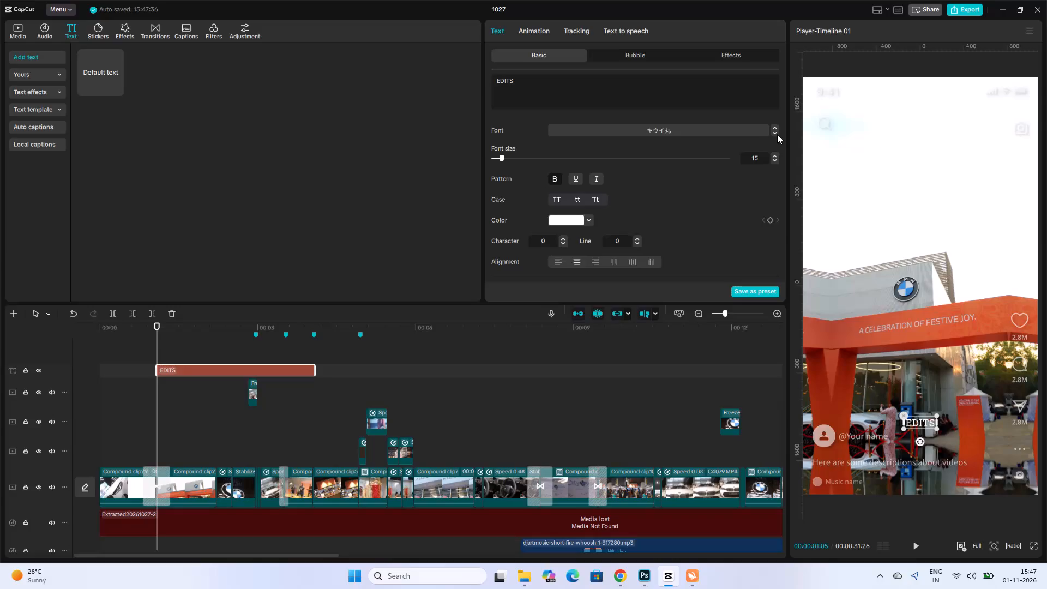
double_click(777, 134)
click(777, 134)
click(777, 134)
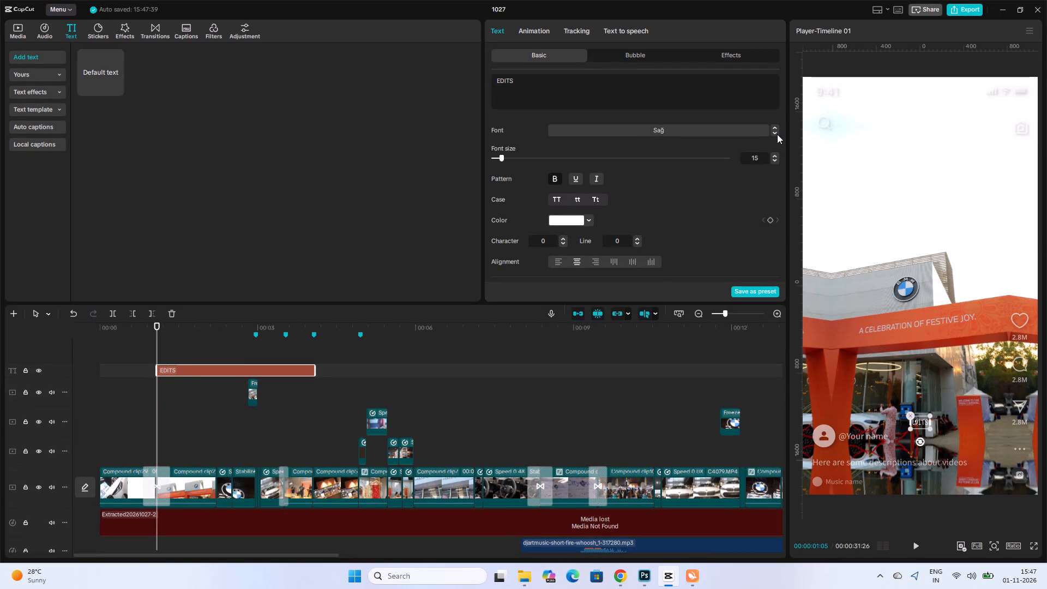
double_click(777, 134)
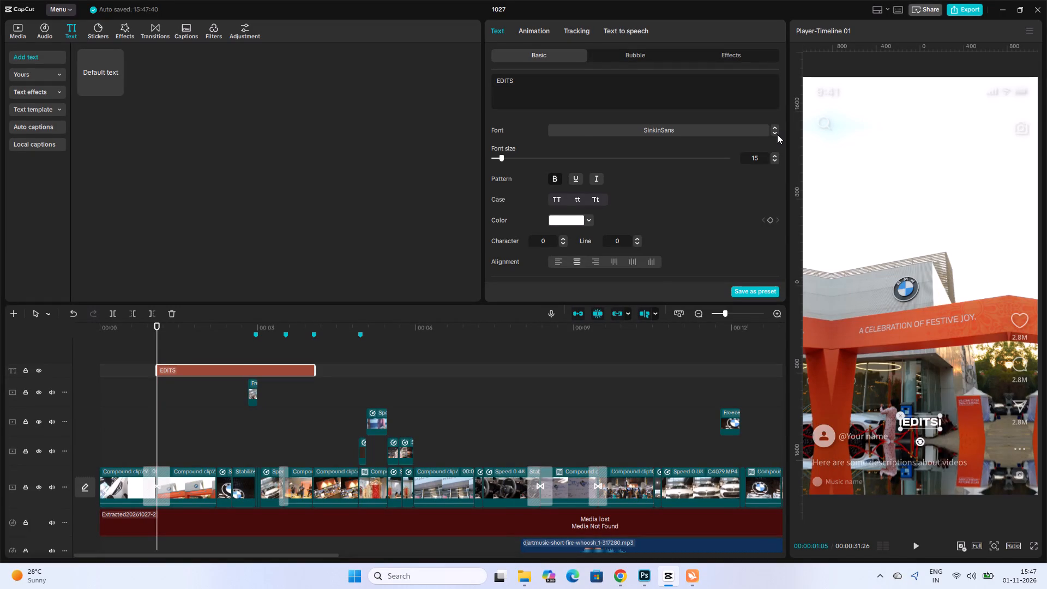
Enlarge the EDITS text to judge its lettering, set its font to Oswald-Bold, and scale it back down to a small title.
drag(901, 427, 869, 473)
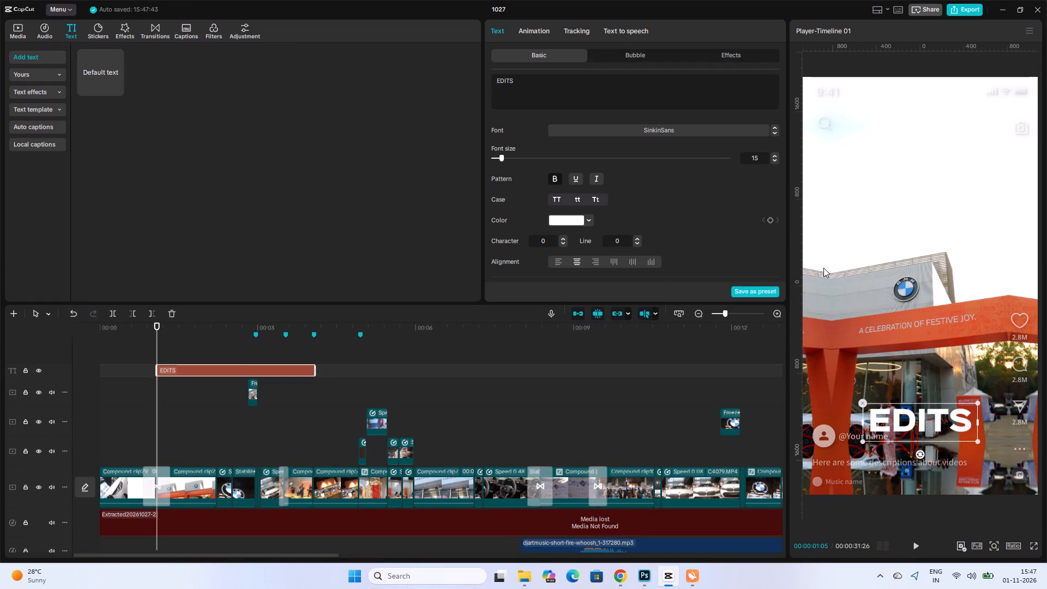
double_click(773, 131)
double_click(773, 131)
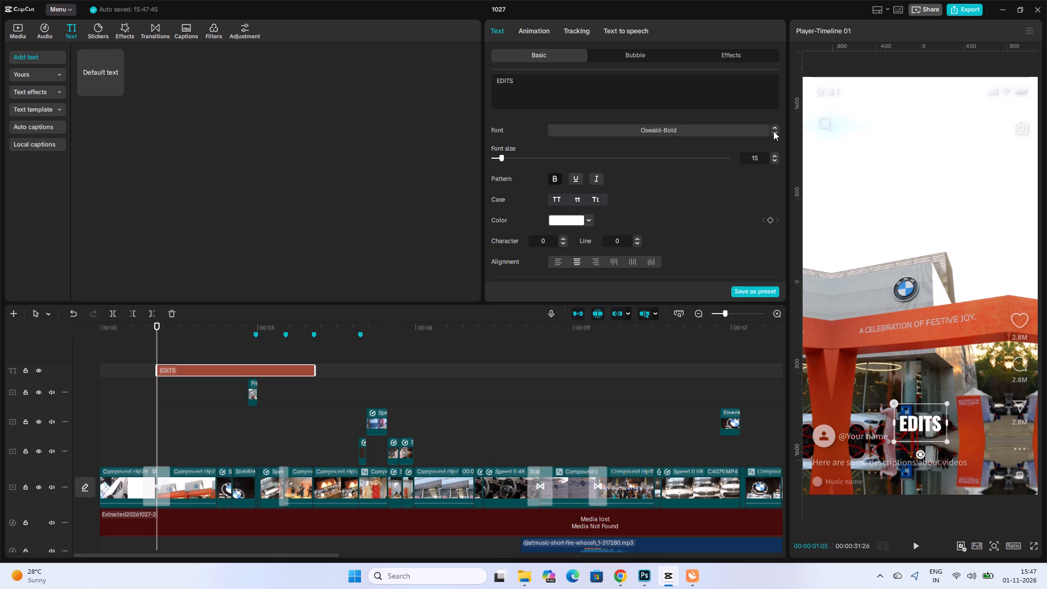
click(774, 127)
drag(895, 443, 913, 431)
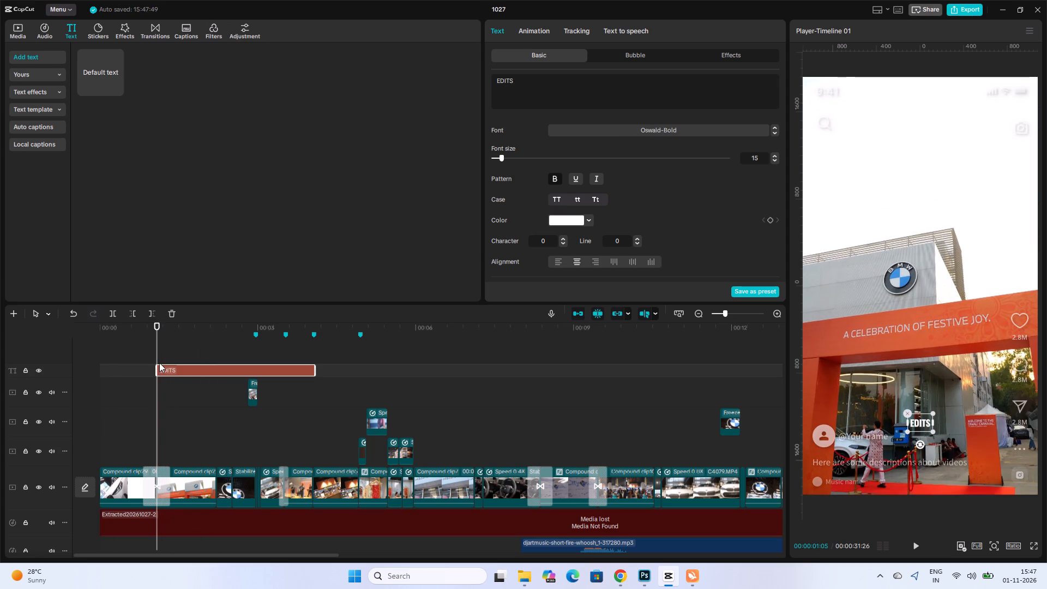
Turn off the timeline's preview axis and clip linkage.
click(646, 315)
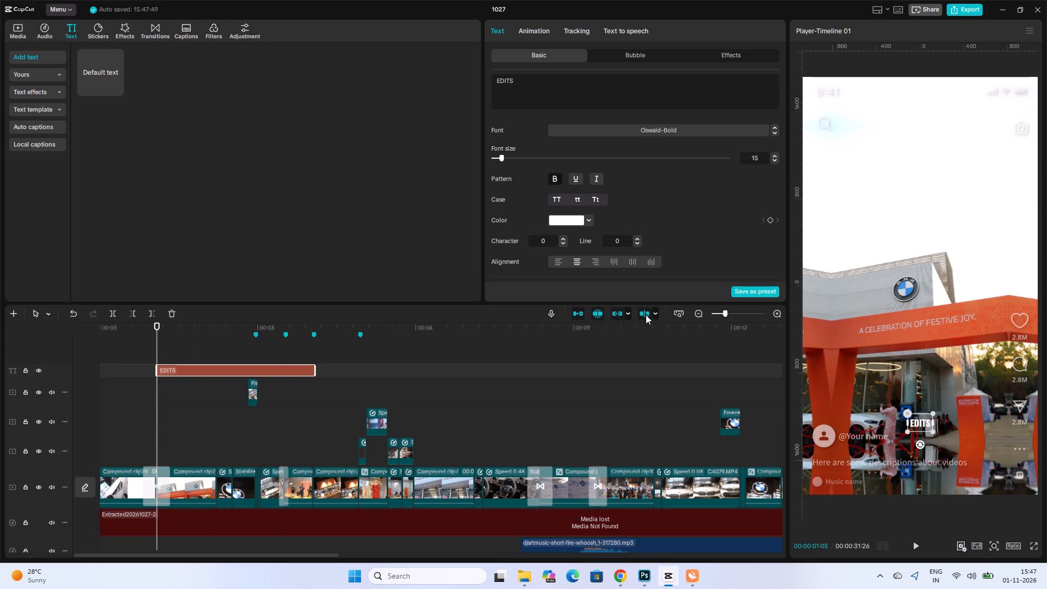
click(605, 314)
click(616, 312)
Add a second default text at the playhead, above the EDITS clip, and replace its wording with BY ARPIT.
click(118, 89)
click(541, 93)
key(ctrl+a)
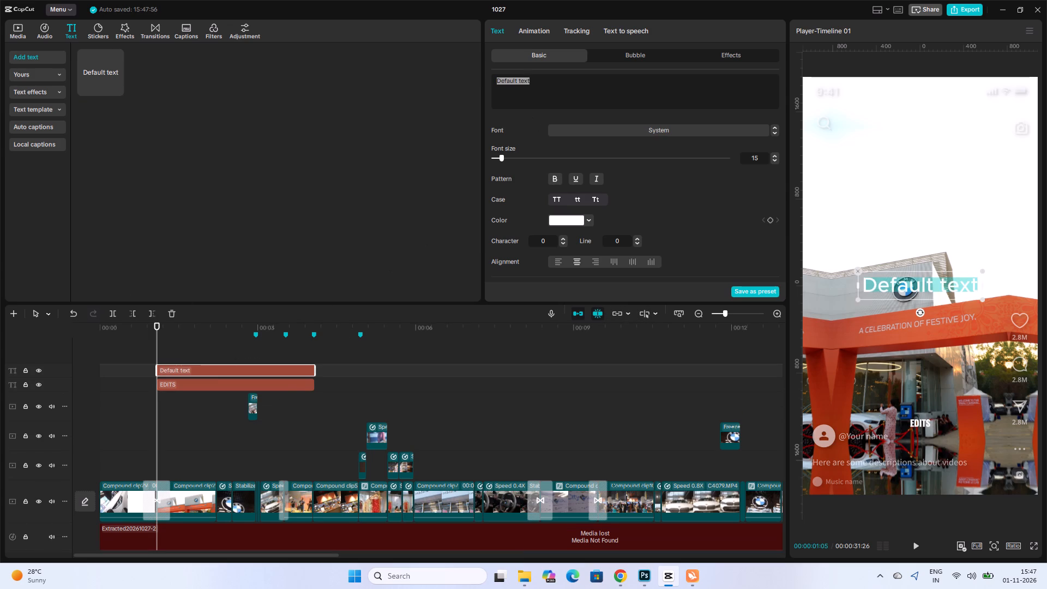
text(BY)
key(space)
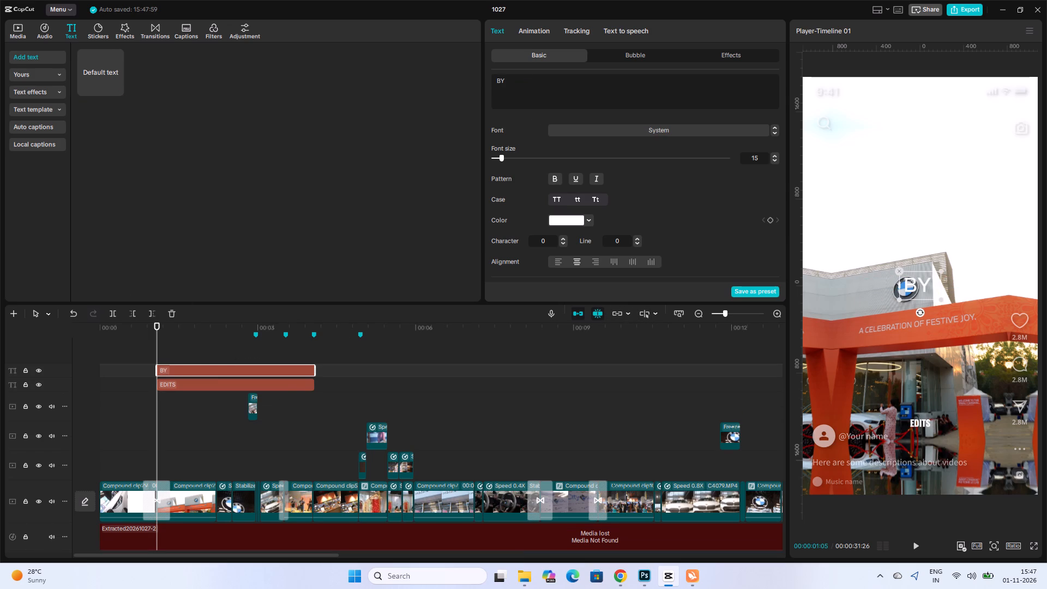
text(ARPIT)
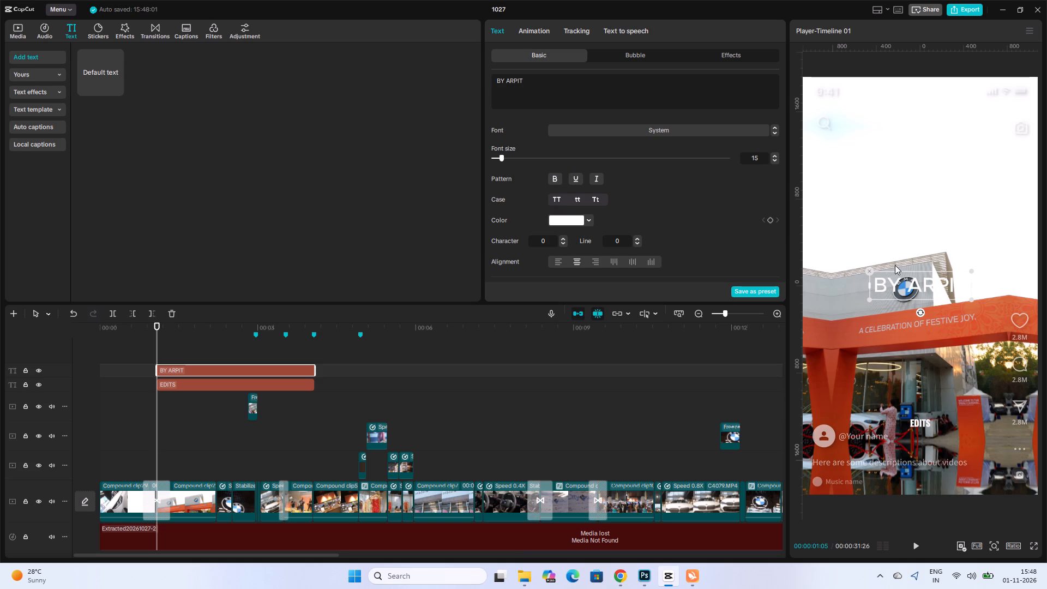
Move the BY ARPIT text just below EDITS, set its font to BebasNeue and scale it down to a small credit line.
drag(926, 283, 930, 432)
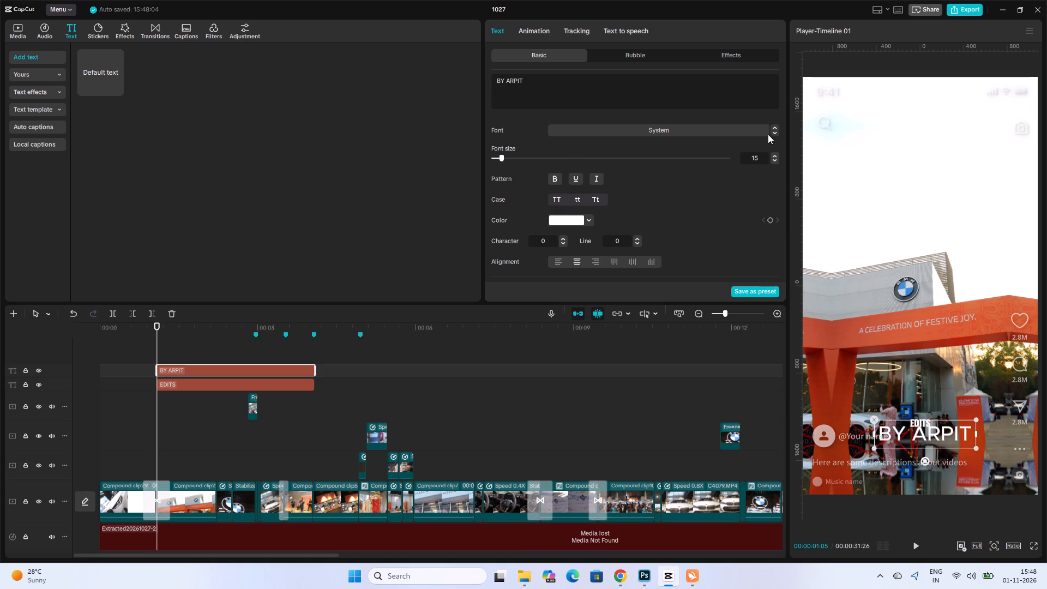
double_click(775, 133)
click(777, 134)
click(774, 125)
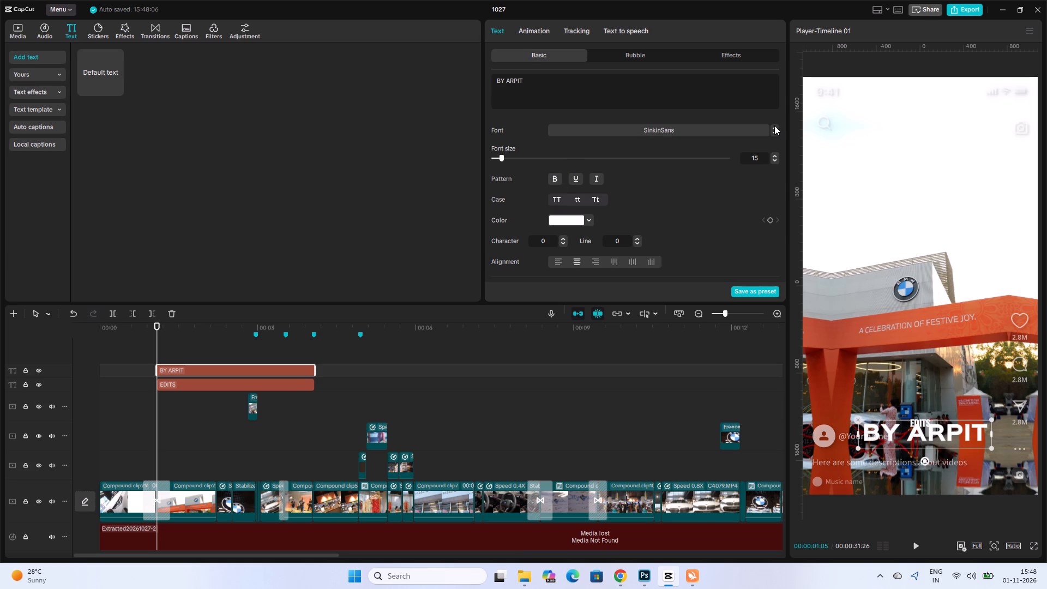
drag(896, 446, 919, 429)
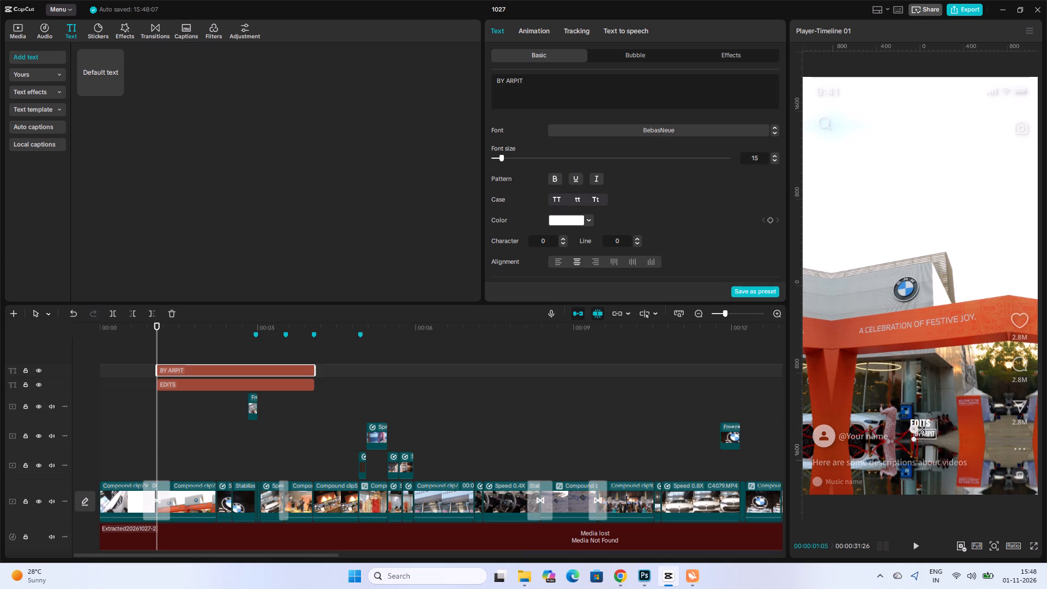
drag(919, 429, 919, 430)
Nudge the BY ARPIT text up so it sits centred and closer beneath EDITS.
alt+scroll(961, 439, up, 5)
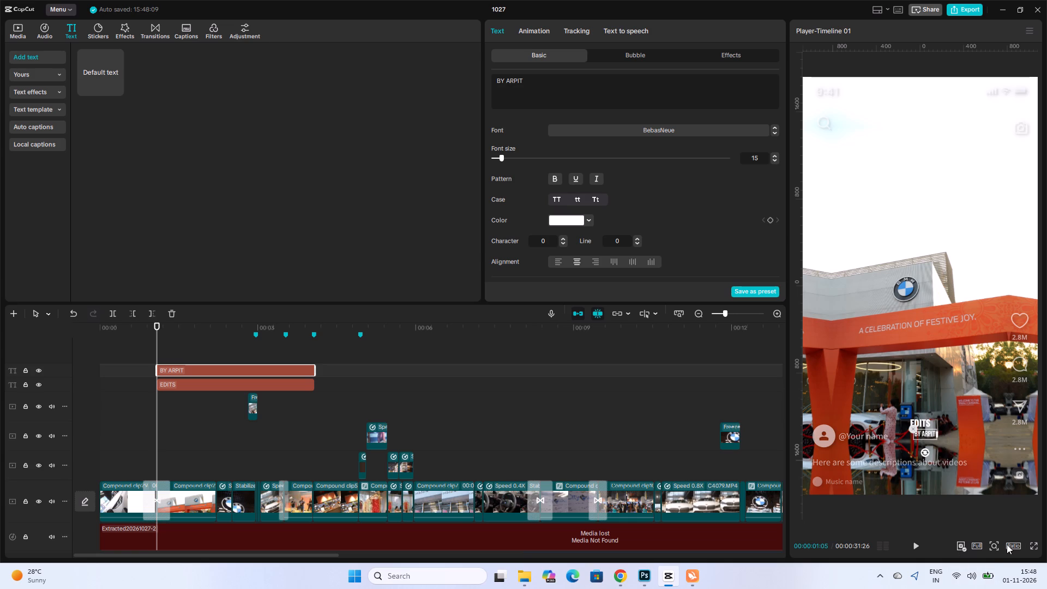
click(994, 544)
drag(988, 527, 999, 527)
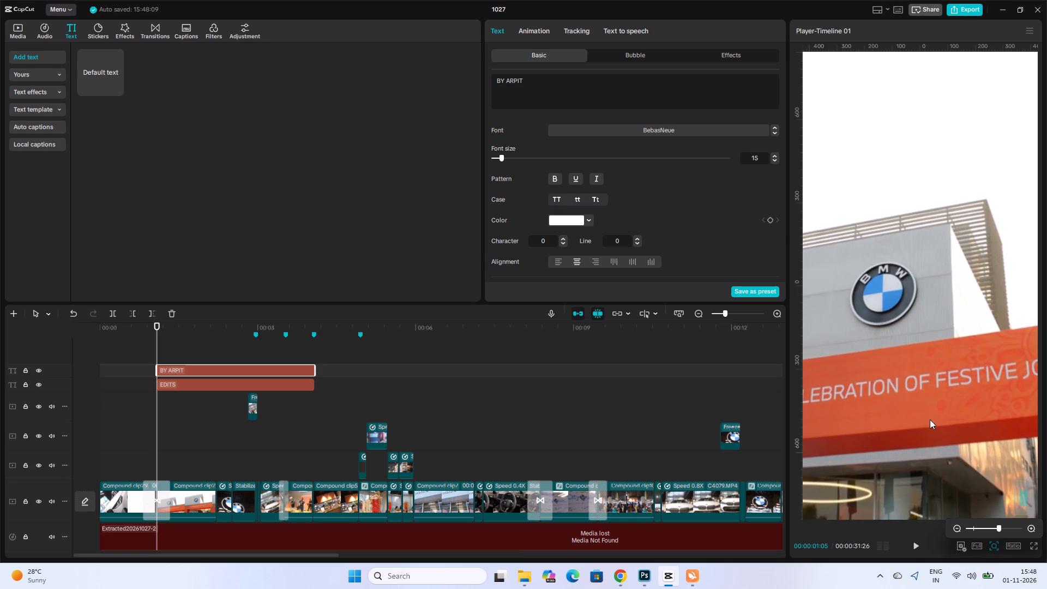
scroll(930, 409, down, 8)
drag(1000, 526, 1017, 526)
drag(926, 389, 912, 383)
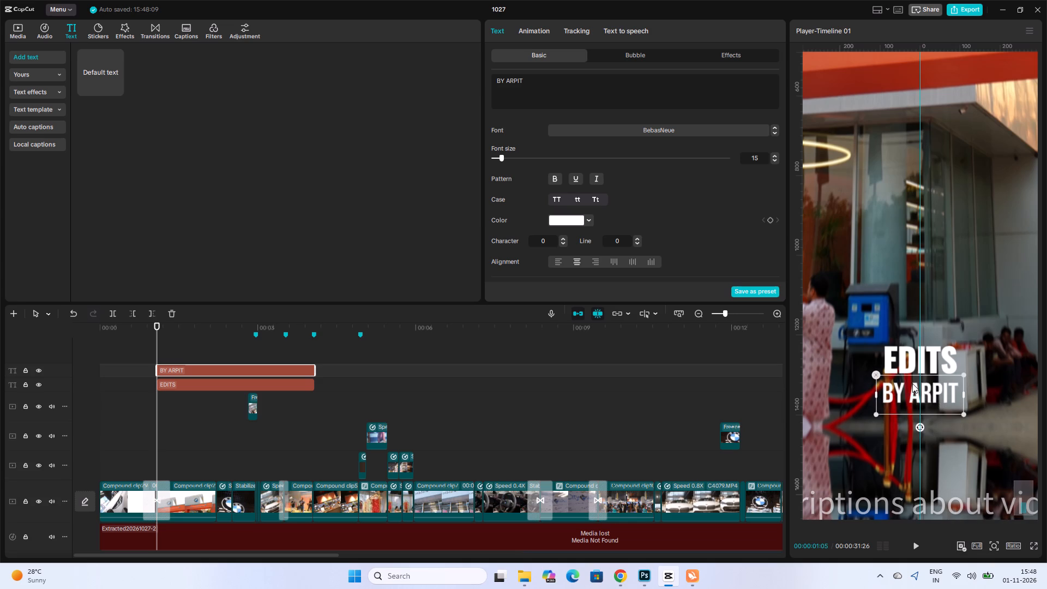
drag(912, 383, 912, 381)
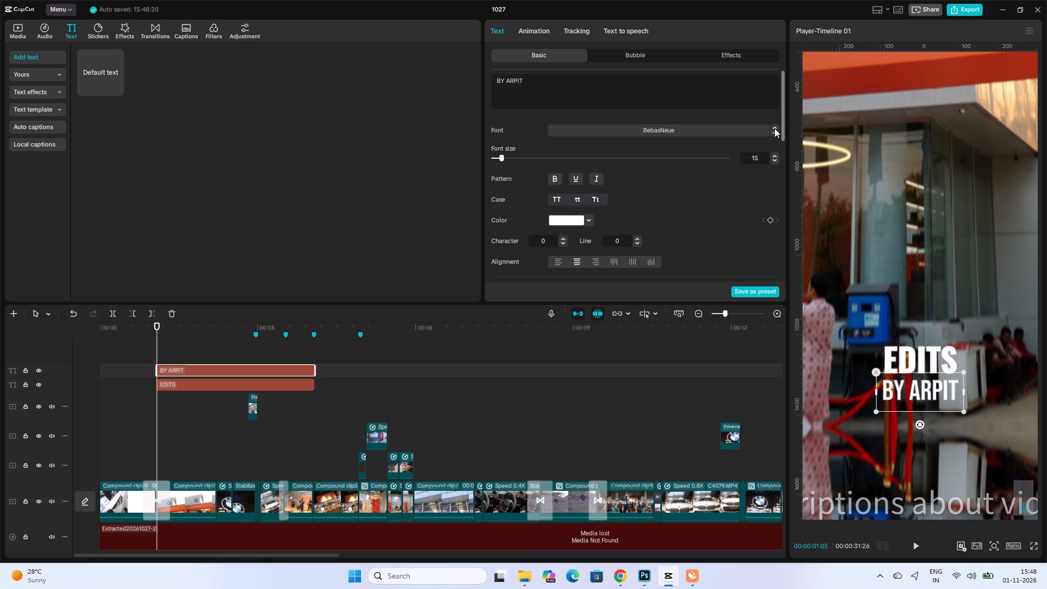
Try neighbouring fonts on the BY ARPIT text and settle on System.
click(773, 132)
double_click(774, 127)
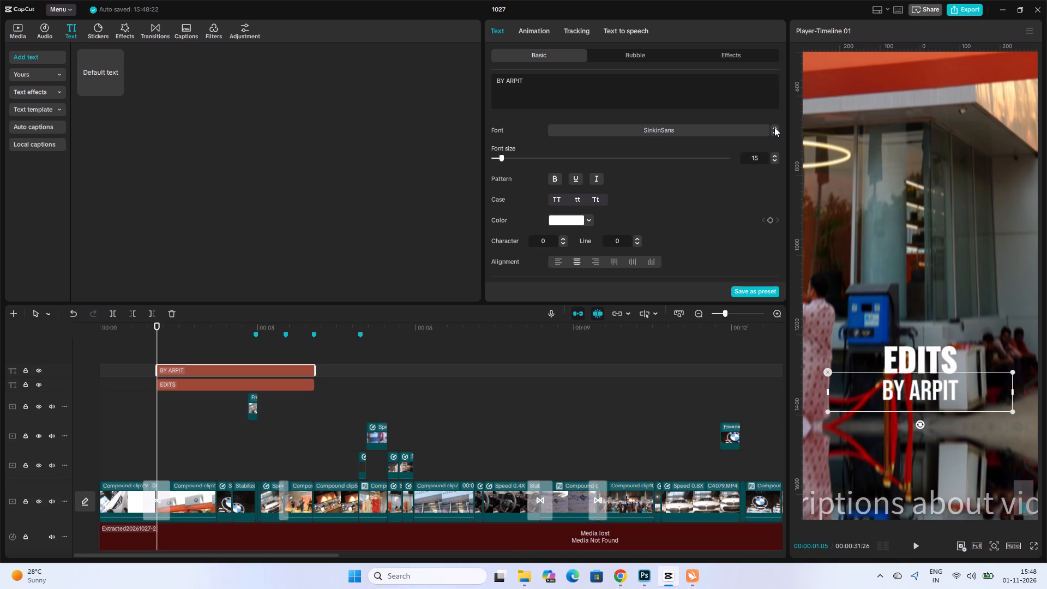
click(774, 127)
click(774, 126)
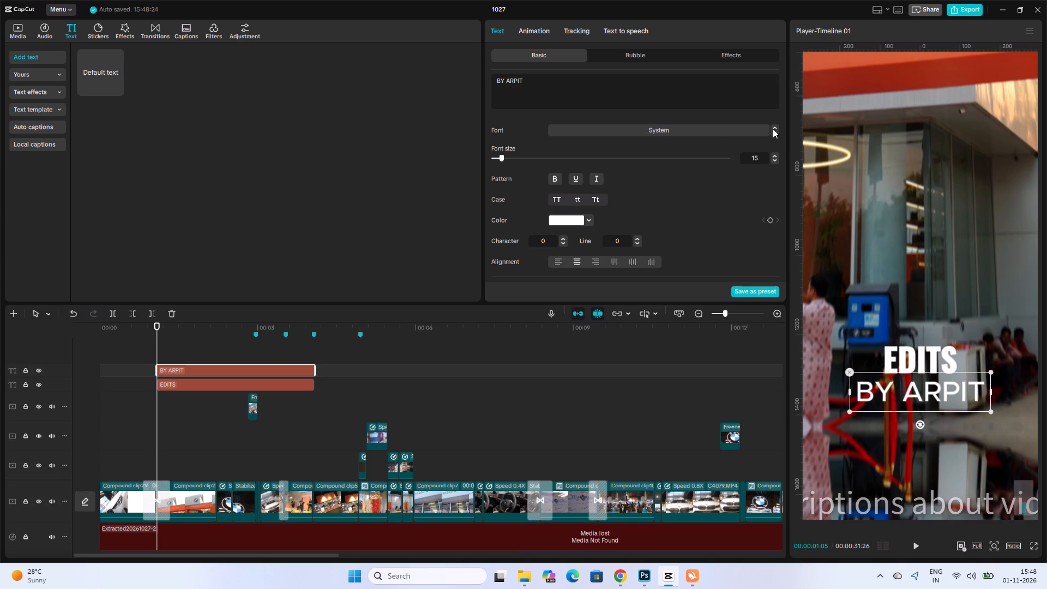
click(774, 133)
click(775, 123)
click(772, 128)
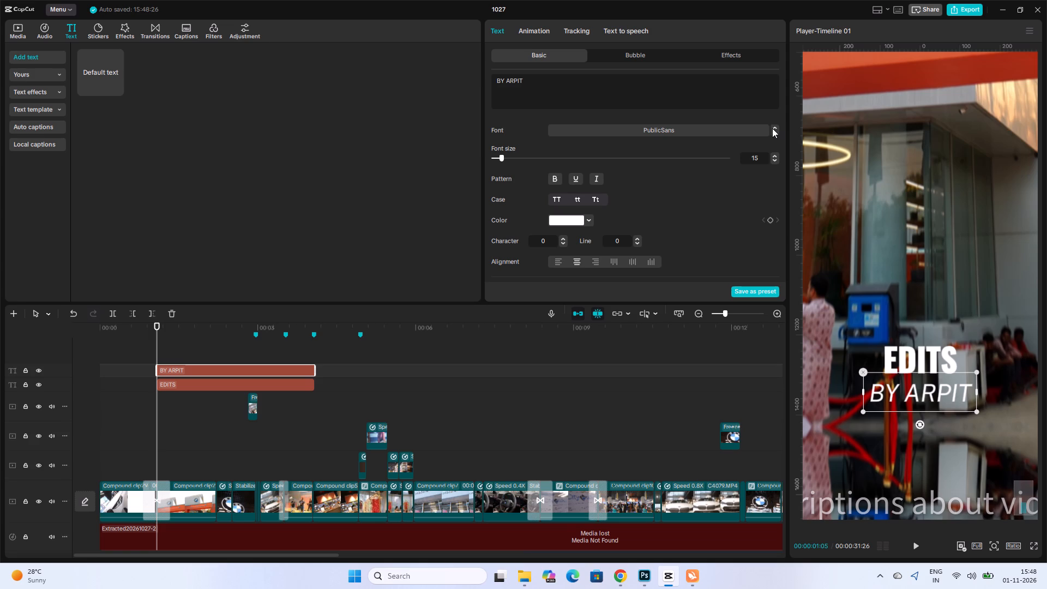
Enlarge the EDITS text slightly so it carries more weight above the credit line.
click(930, 365)
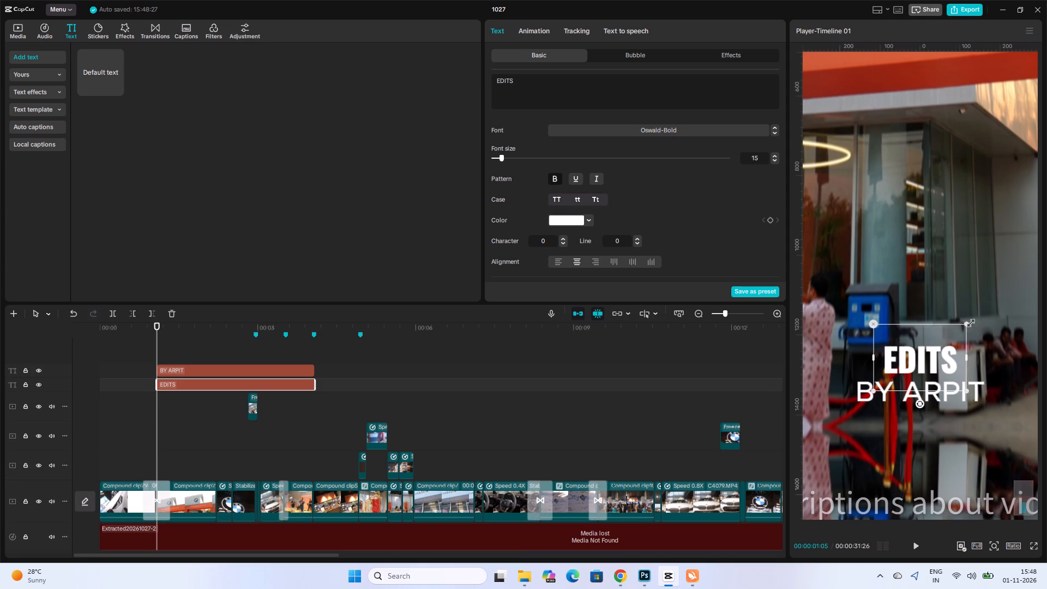
drag(969, 321, 1008, 305)
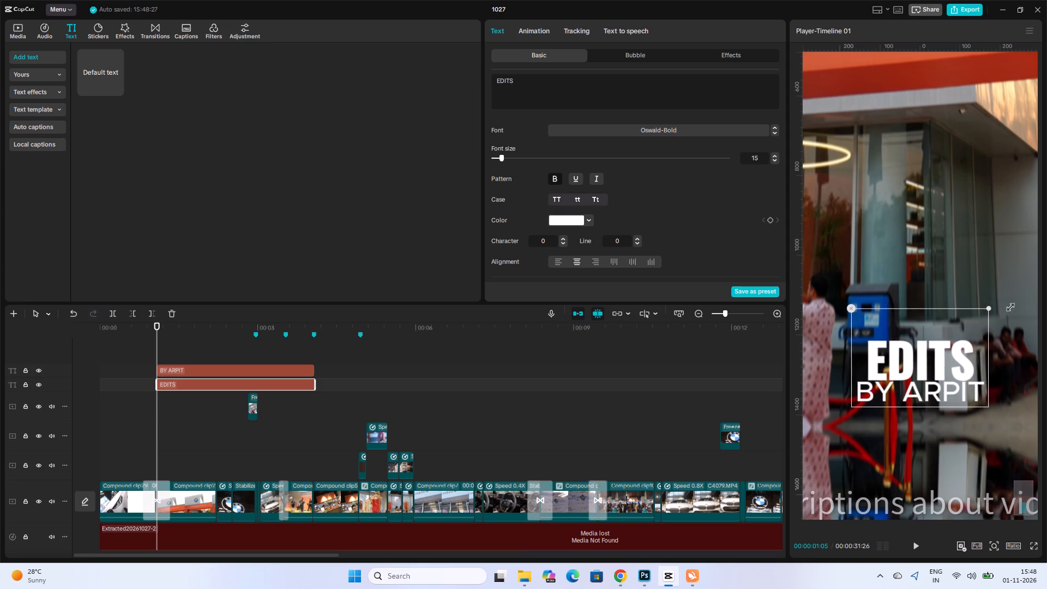
drag(1008, 305, 1015, 298)
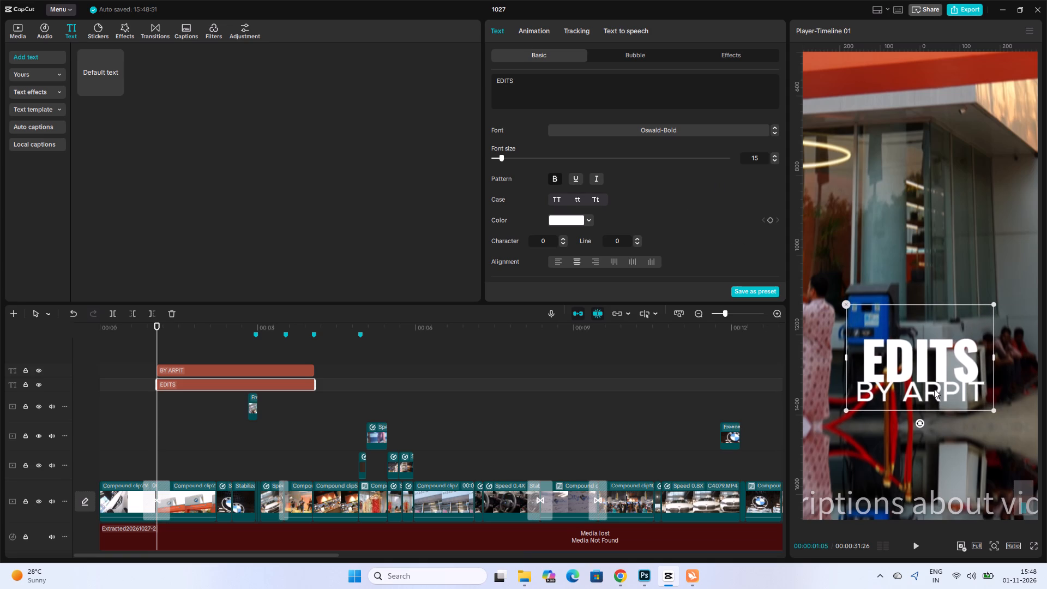
Scale the BY ARPIT text down to about the width of the EDITS lettering.
click(275, 374)
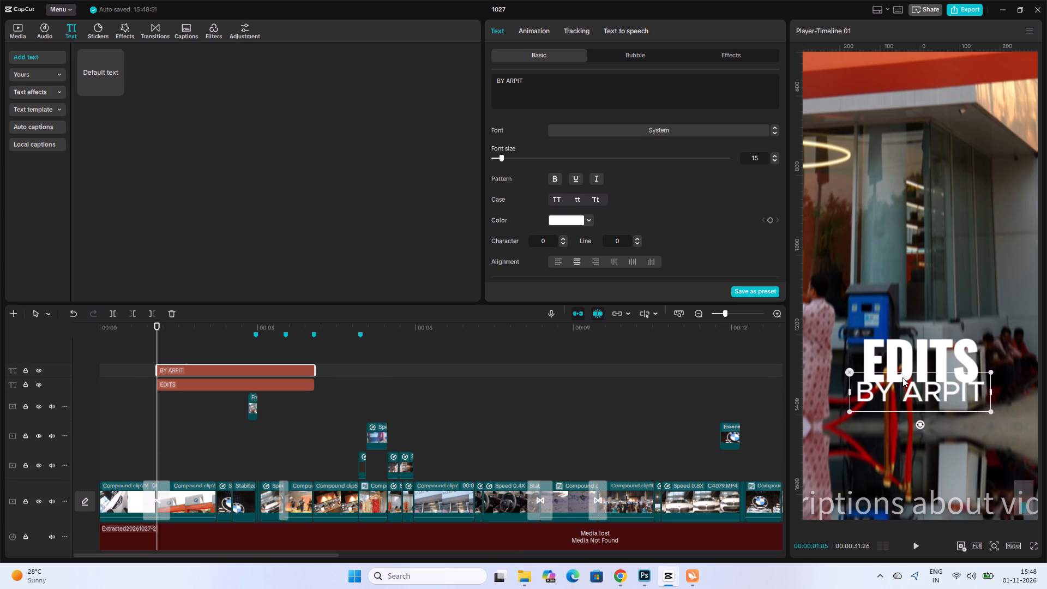
click(902, 383)
drag(845, 413, 866, 407)
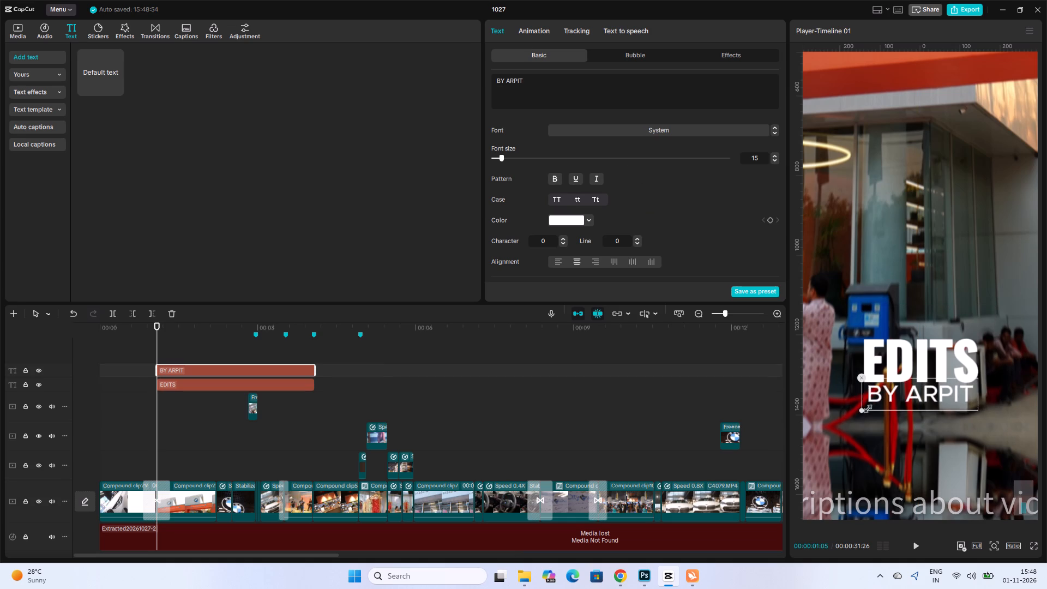
drag(866, 407, 859, 408)
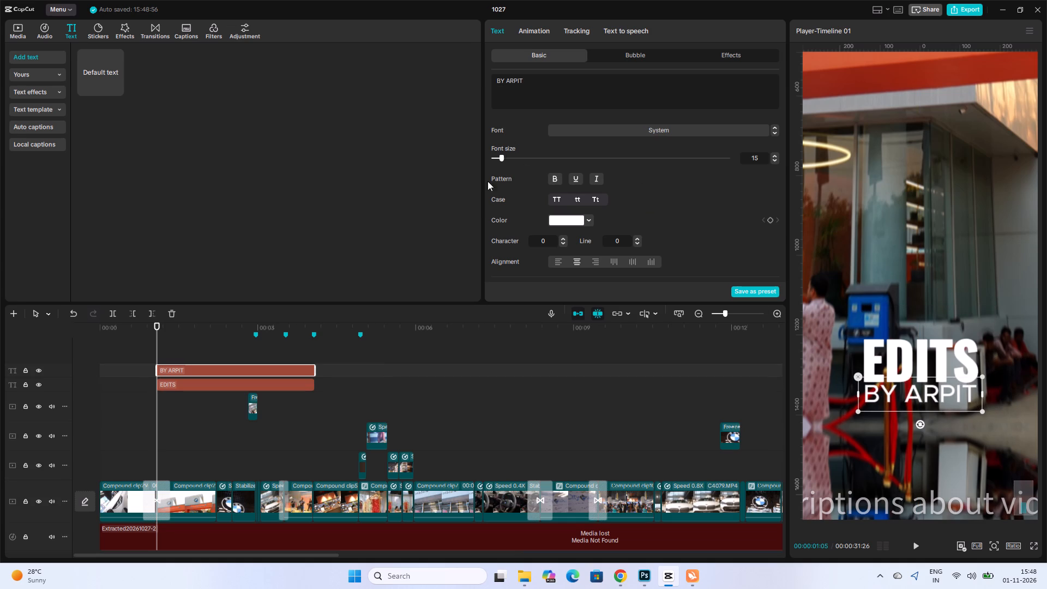
Space out the BY ARPIT wording by inserting a space between its letters.
click(501, 81)
key(space)
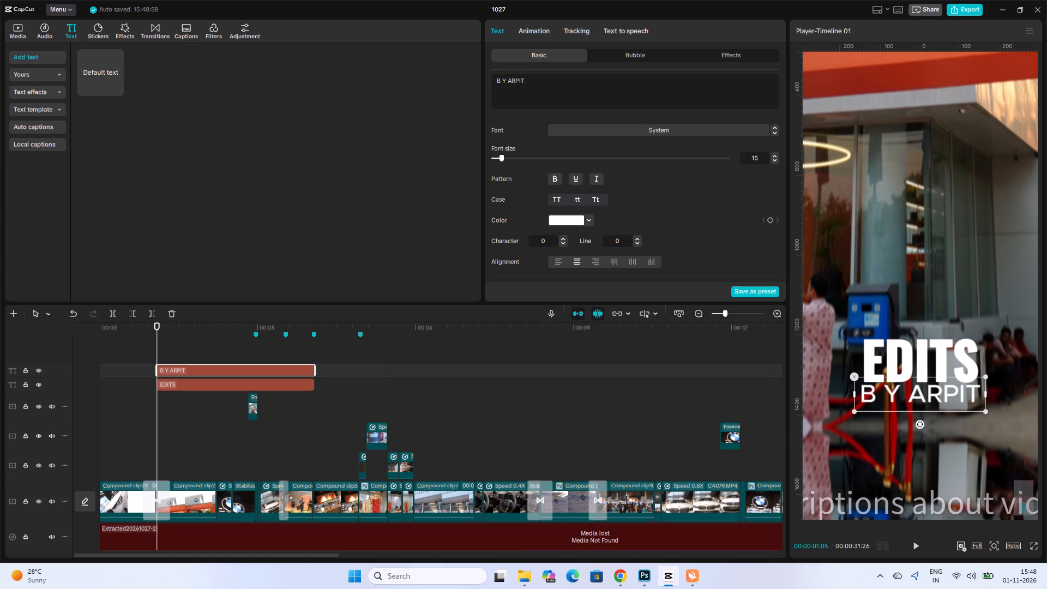
click(510, 82)
key(space)
click(516, 81)
key(space)
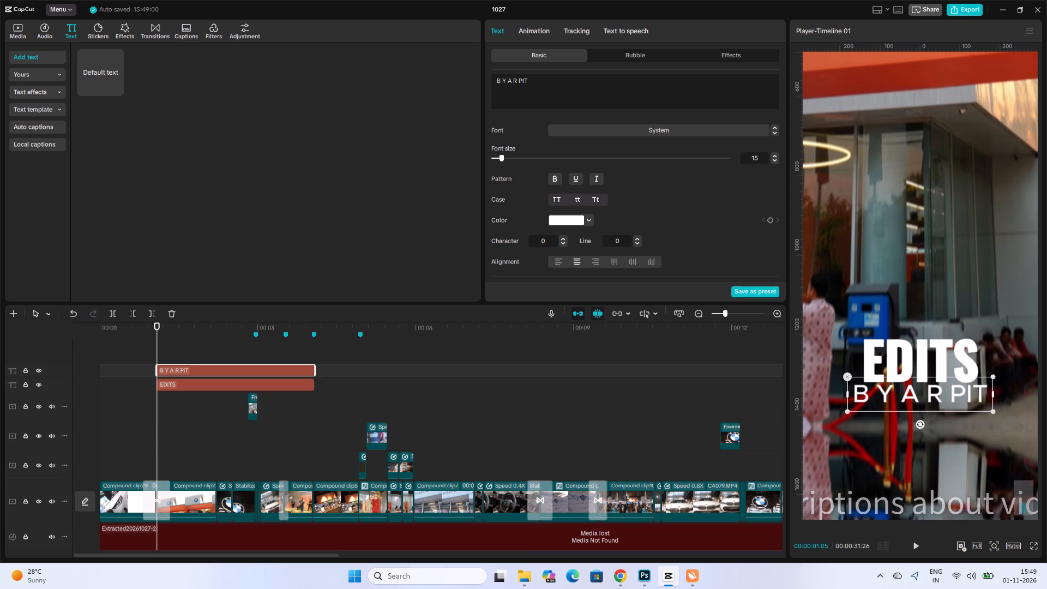
click(521, 79)
key(space)
click(526, 82)
key(space)
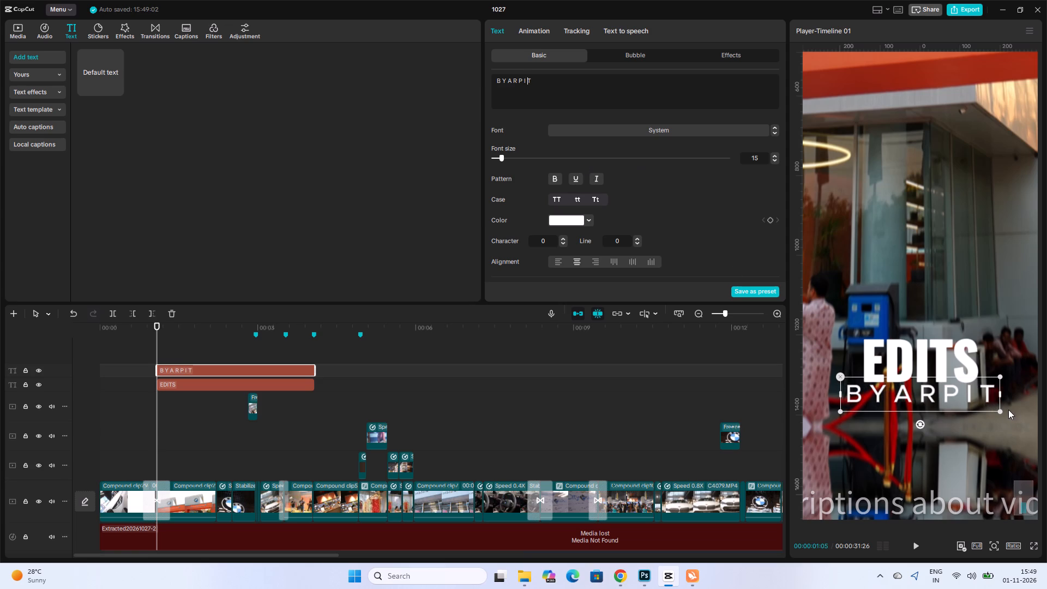
Shrink the spaced BY ARPIT line to the width of EDITS and nudge it up beneath the title.
drag(1001, 407, 965, 401)
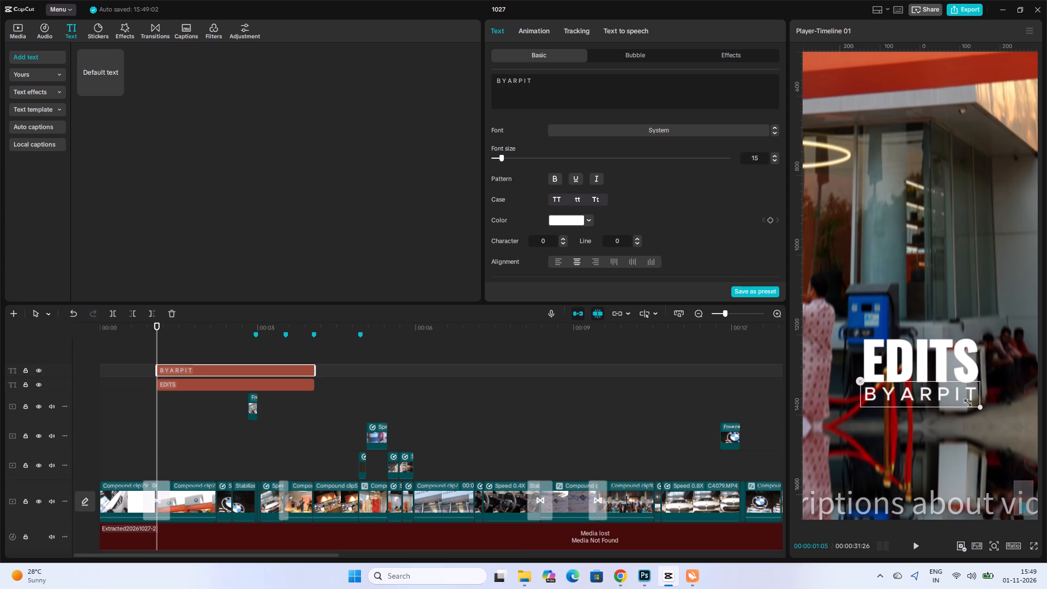
drag(965, 401, 966, 399)
click(940, 398)
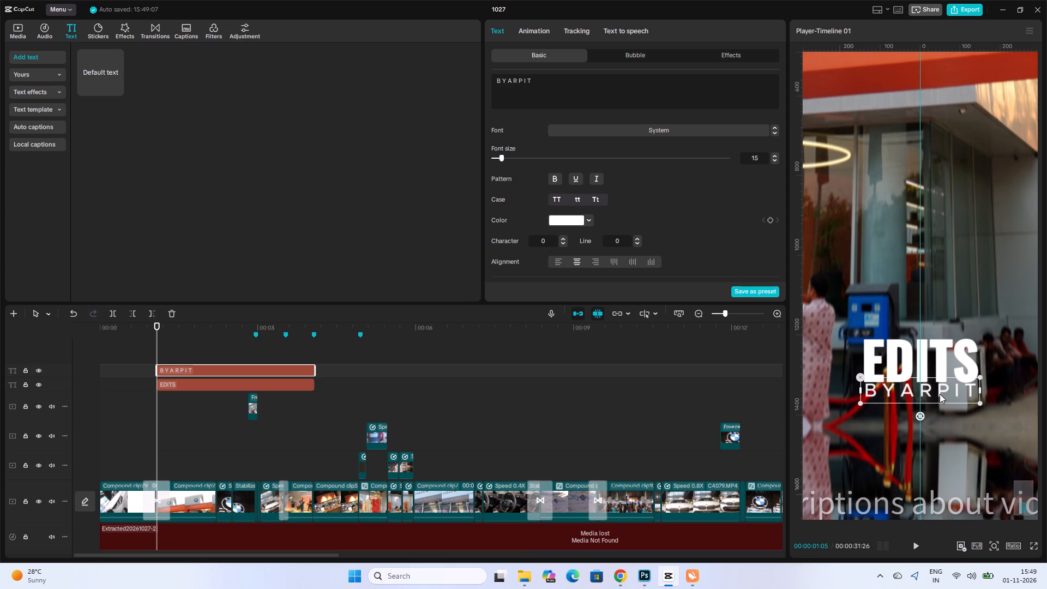
Apply the white preset style with a black shadow to the BY ARPIT text and set the shadow distance to 3.
scroll(605, 255, down, 2)
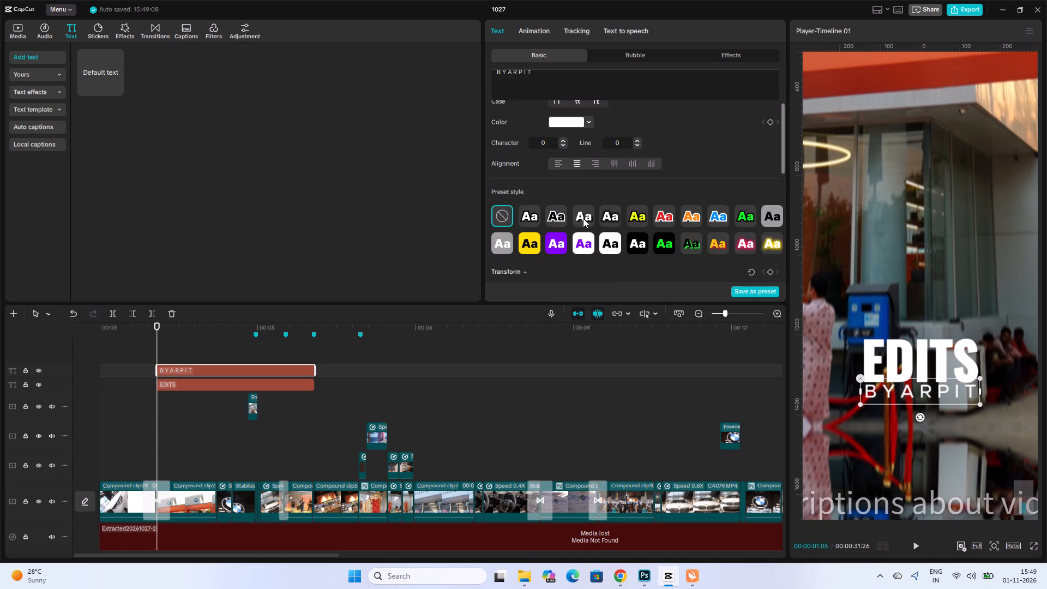
click(581, 218)
scroll(609, 190, down, 8)
scroll(563, 206, down, 2)
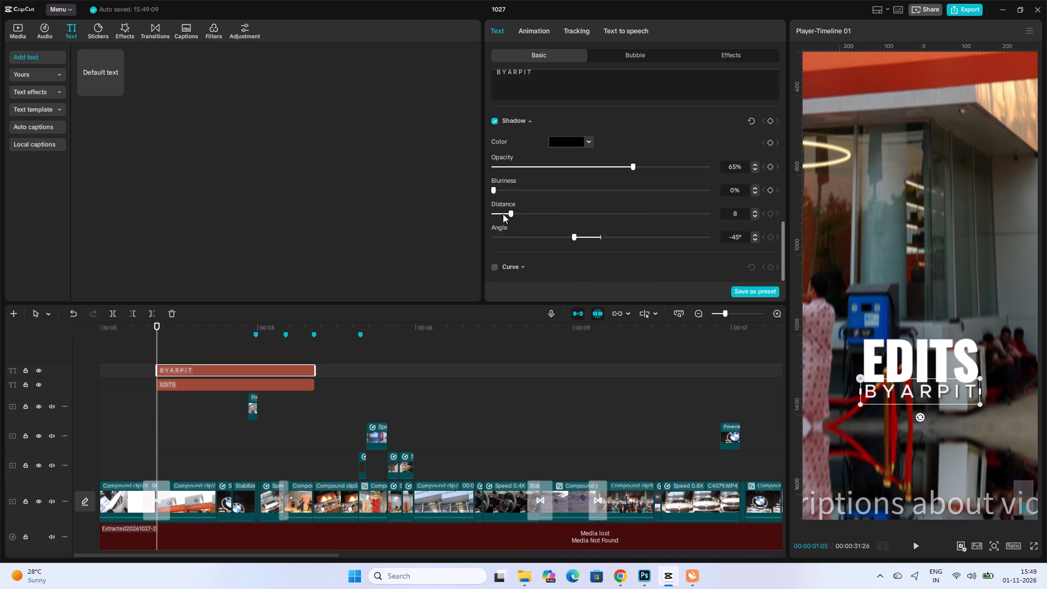
click(503, 214)
click(500, 214)
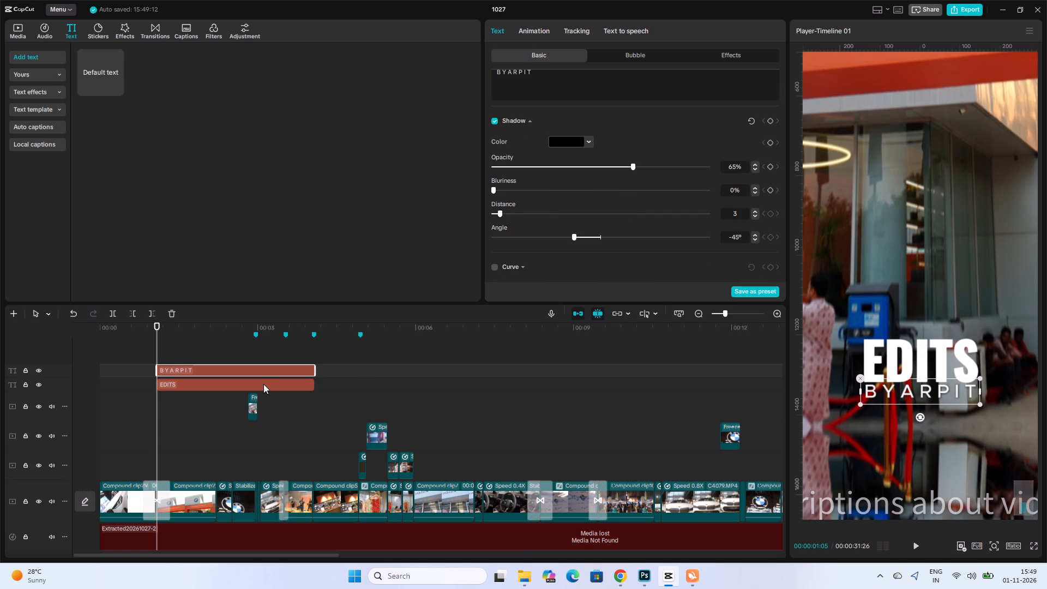
Apply the same white shadowed preset style to the EDITS text and set its shadow distance to 3.
click(263, 384)
scroll(585, 184, up, 5)
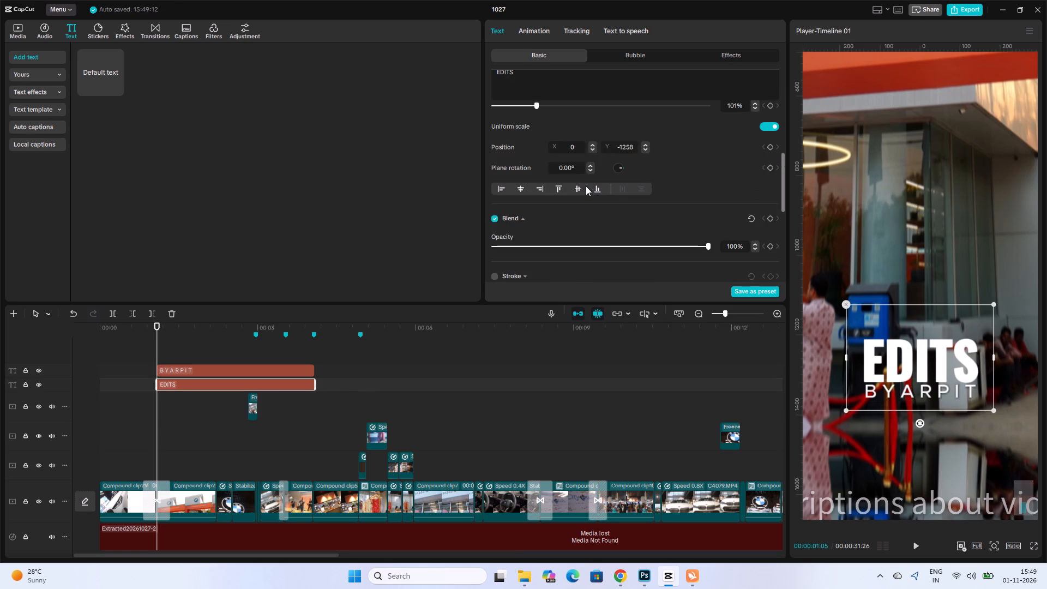
scroll(586, 186, up, 3)
click(581, 173)
scroll(582, 179, down, 6)
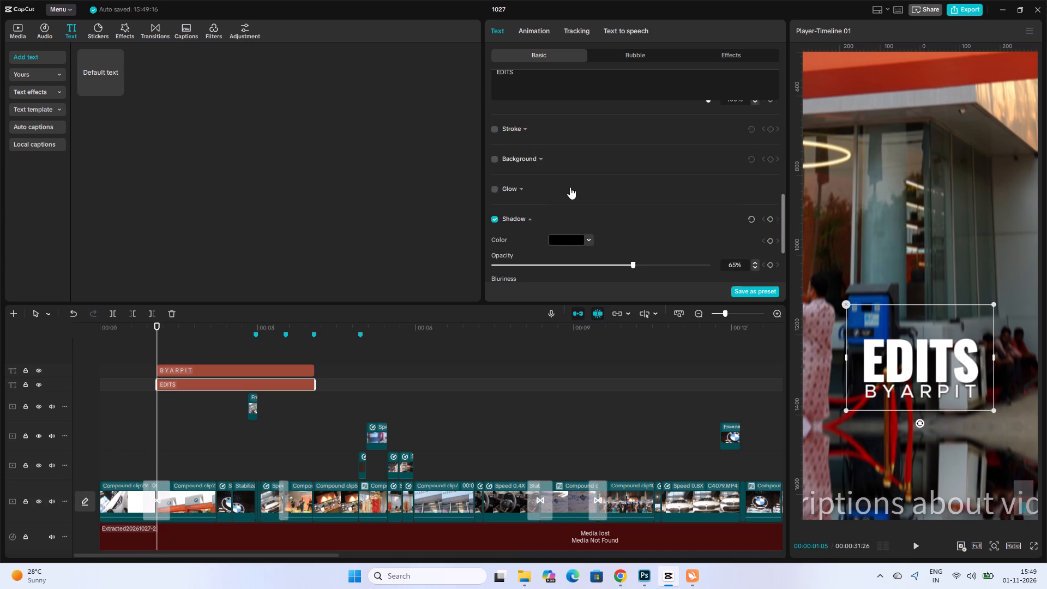
scroll(570, 187, down, 6)
scroll(515, 219, down, 2)
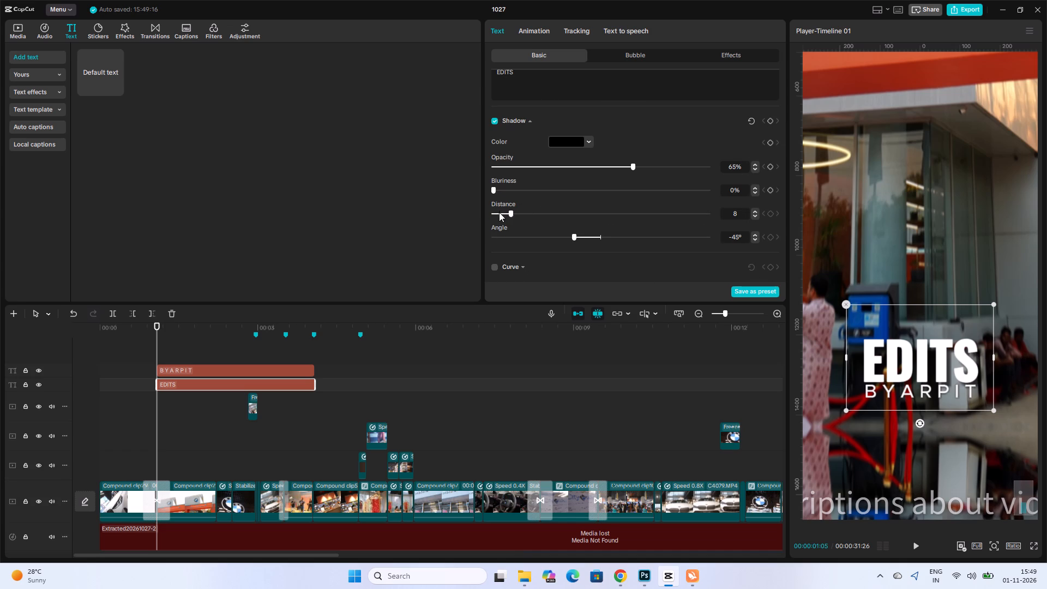
click(499, 212)
click(499, 212)
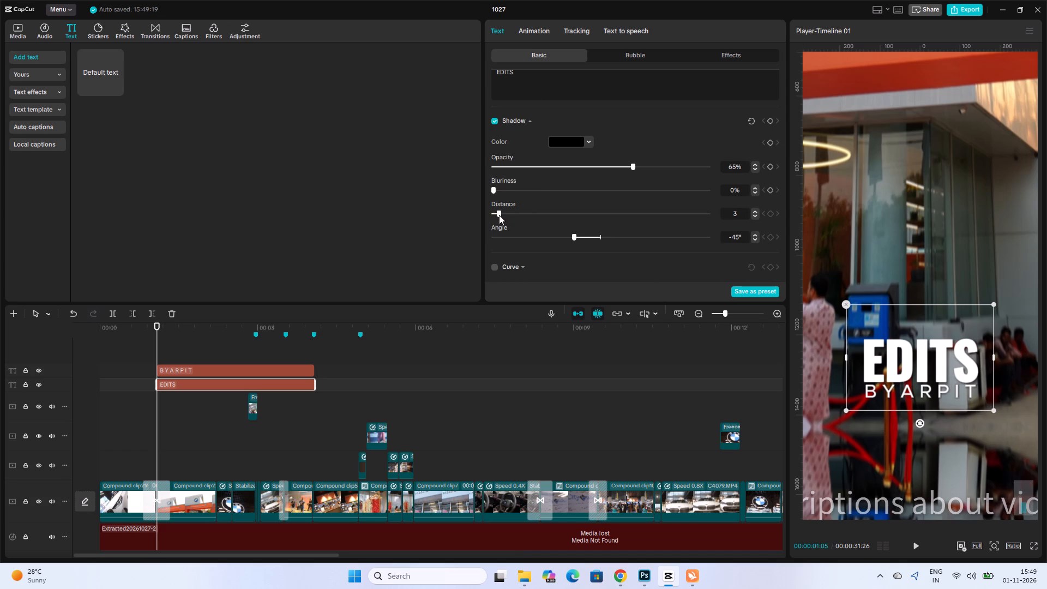
Play the opening section to check how the styled credit reads over the footage.
click(188, 344)
key(space)
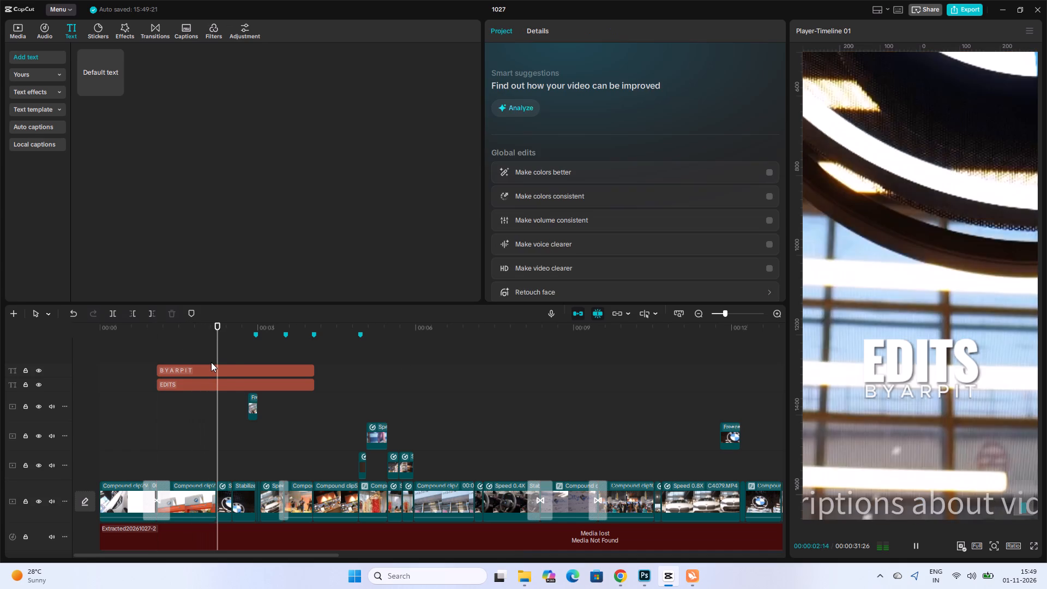
key(space)
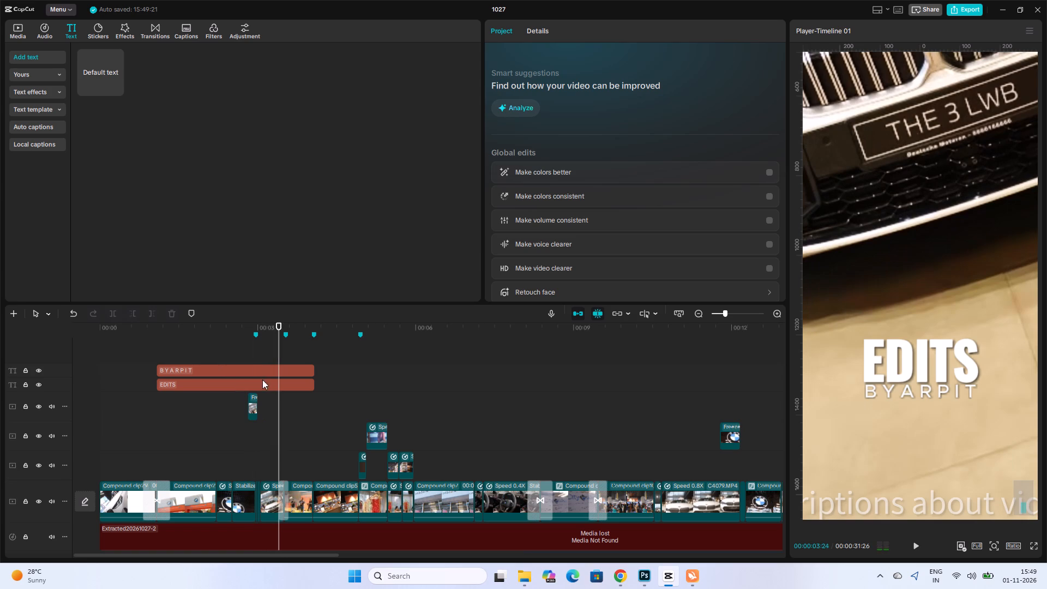
Extend both the BY ARPIT and EDITS text clips together to the end of the video.
drag(333, 355, 310, 393)
ctrl+scroll(387, 382, down, 12)
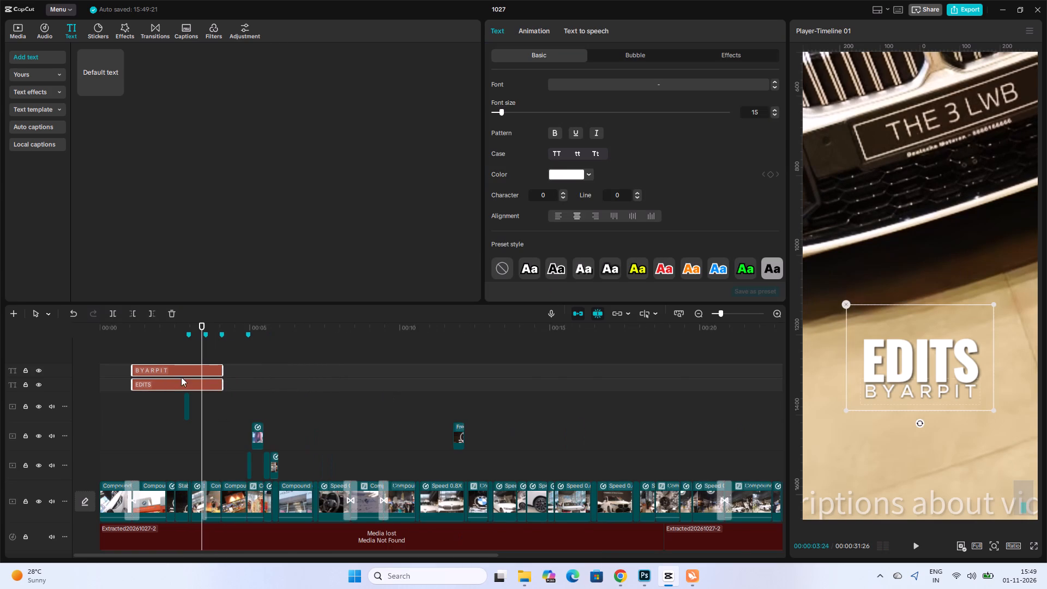
drag(222, 384, 666, 390)
ctrl+scroll(657, 387, down, 20)
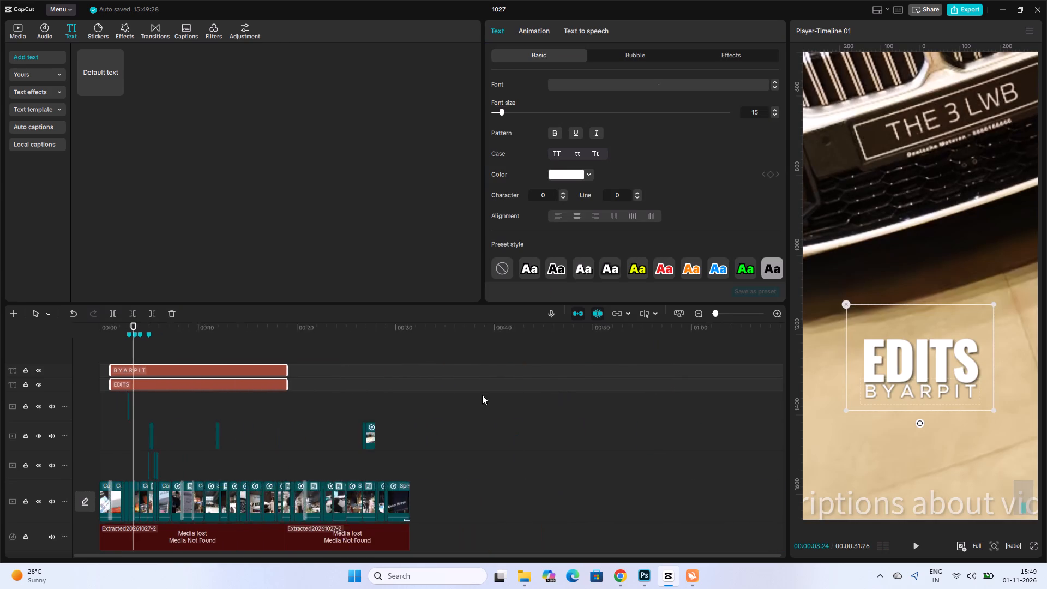
drag(240, 384, 330, 401)
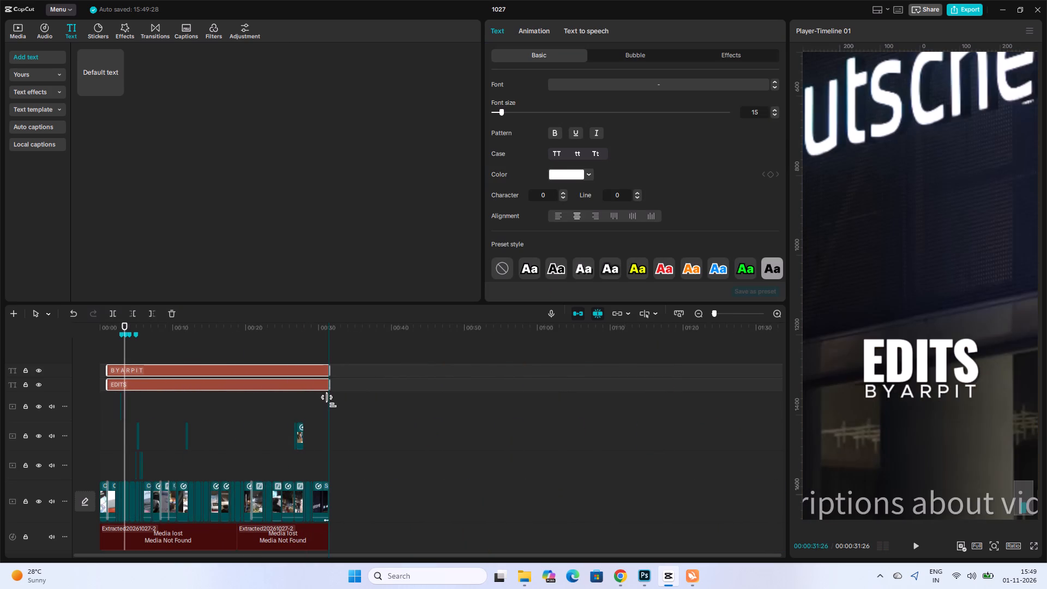
drag(330, 401, 329, 401)
Move the playhead back near the start of the video and open the filters library.
click(113, 356)
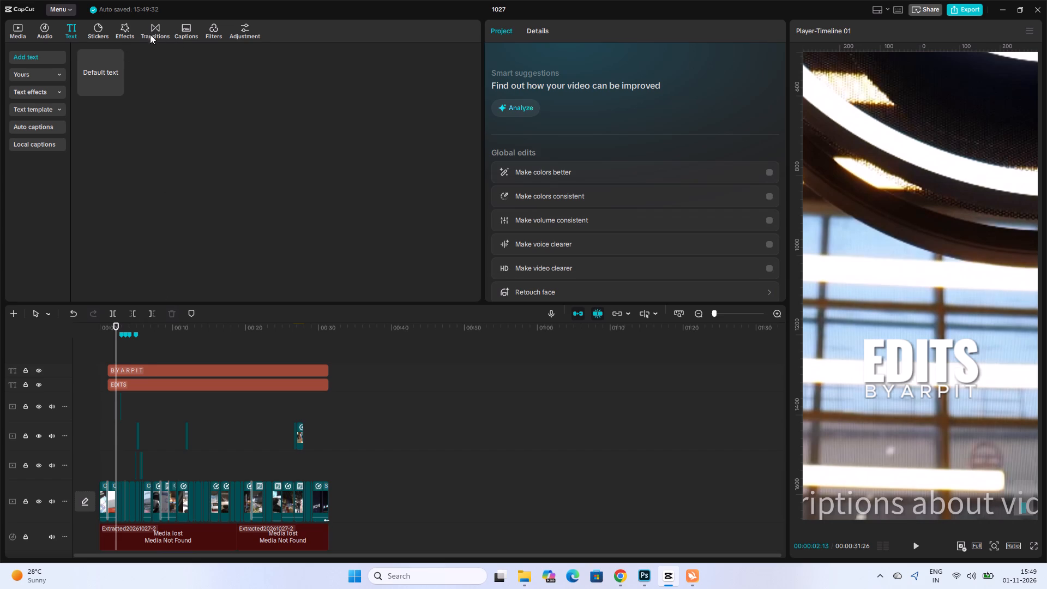
click(210, 32)
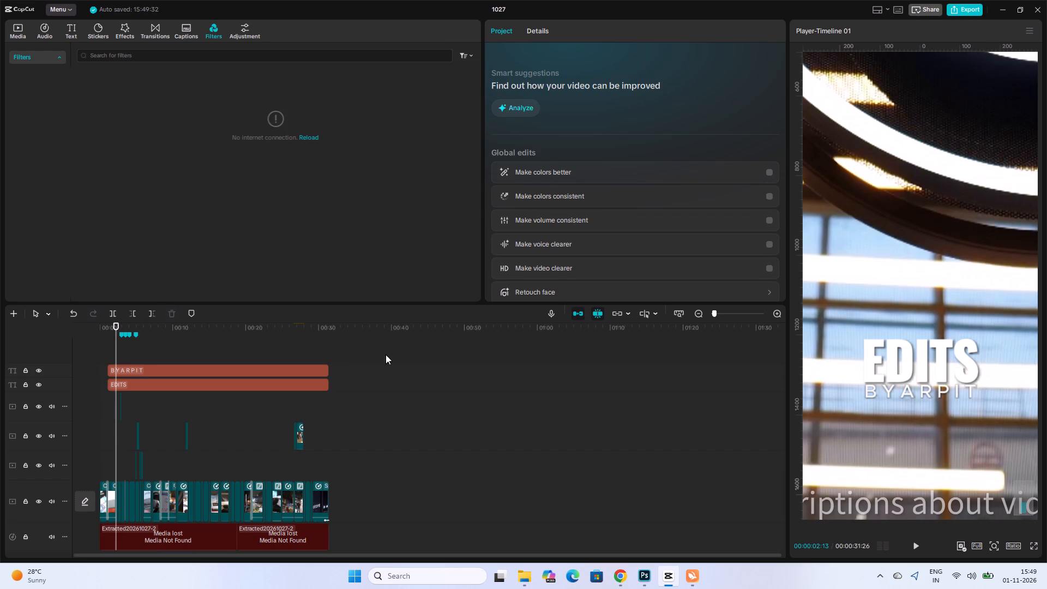
Zoom the preview out to the full frame and play the video to check the credit's size and placement.
ctrl+scroll(958, 206, down, 20)
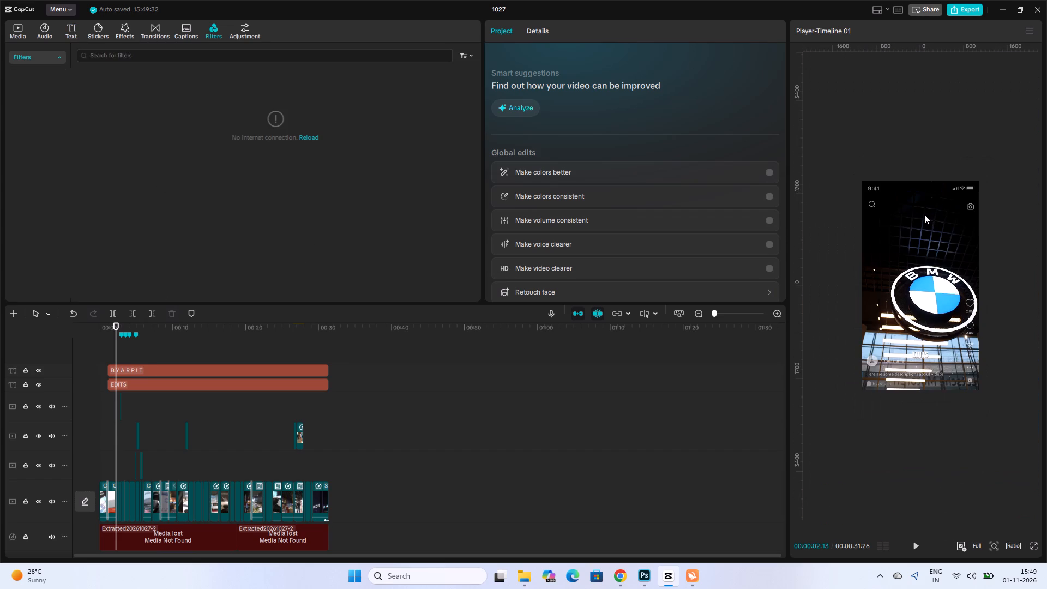
ctrl+scroll(924, 214, up, 3)
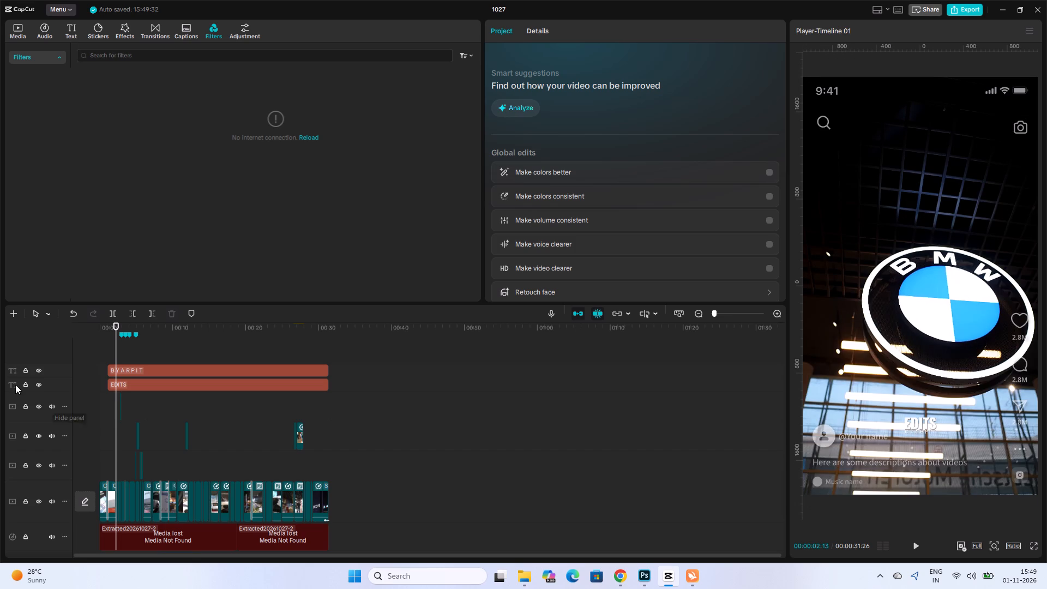
key(space)
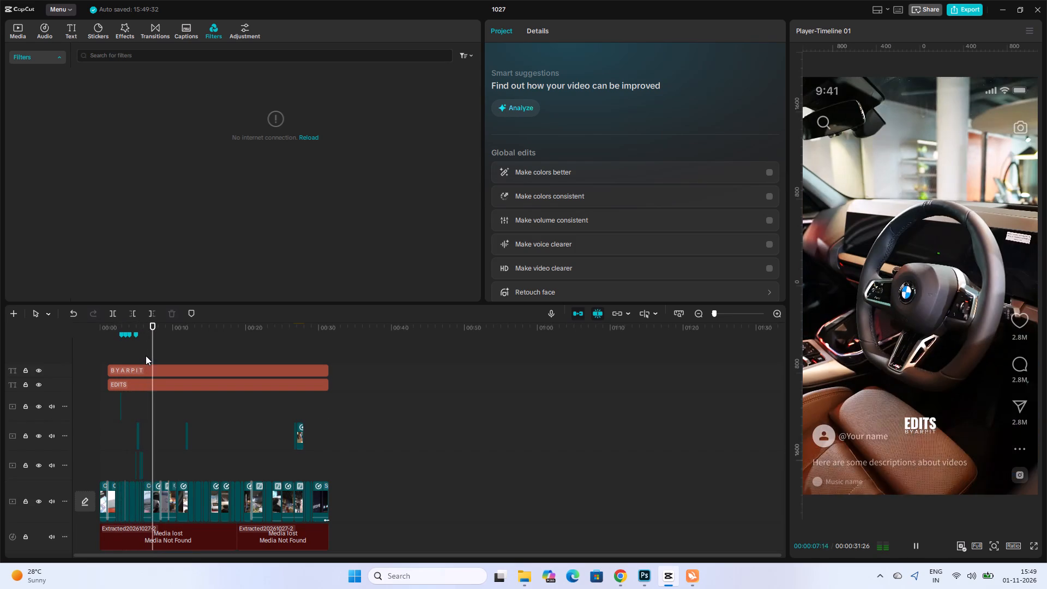
key(space)
click(252, 328)
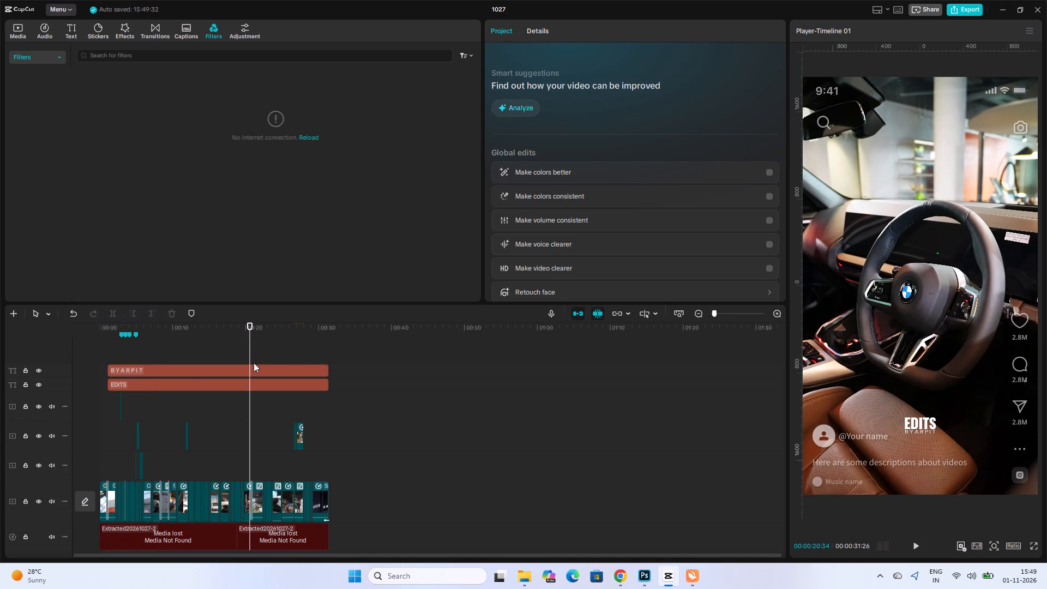
Nudge the EDITS and BY ARPIT texts together slightly upward in the frame.
click(270, 354)
drag(332, 357, 320, 396)
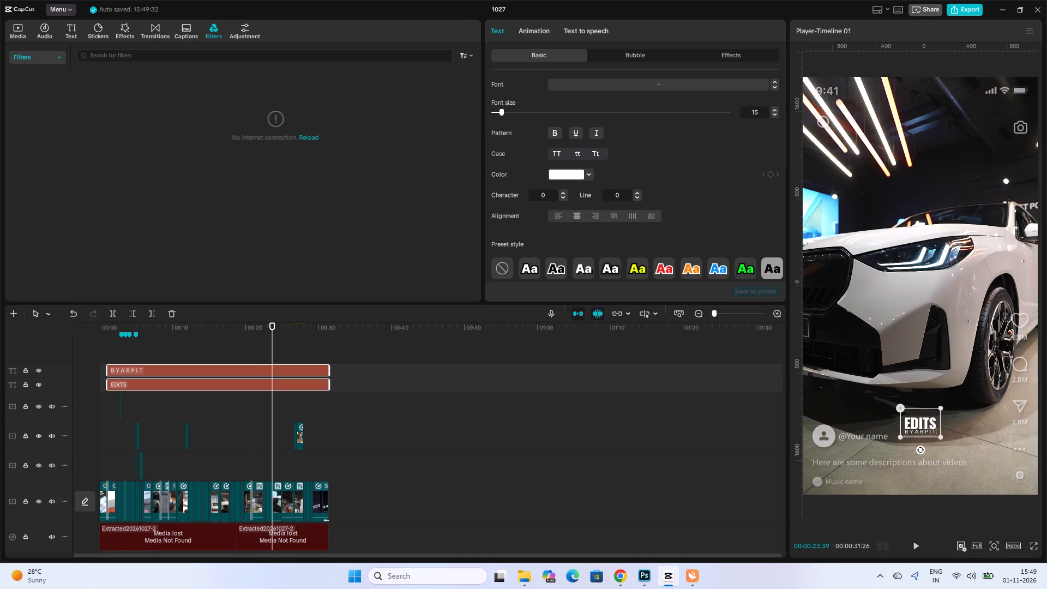
click(923, 428)
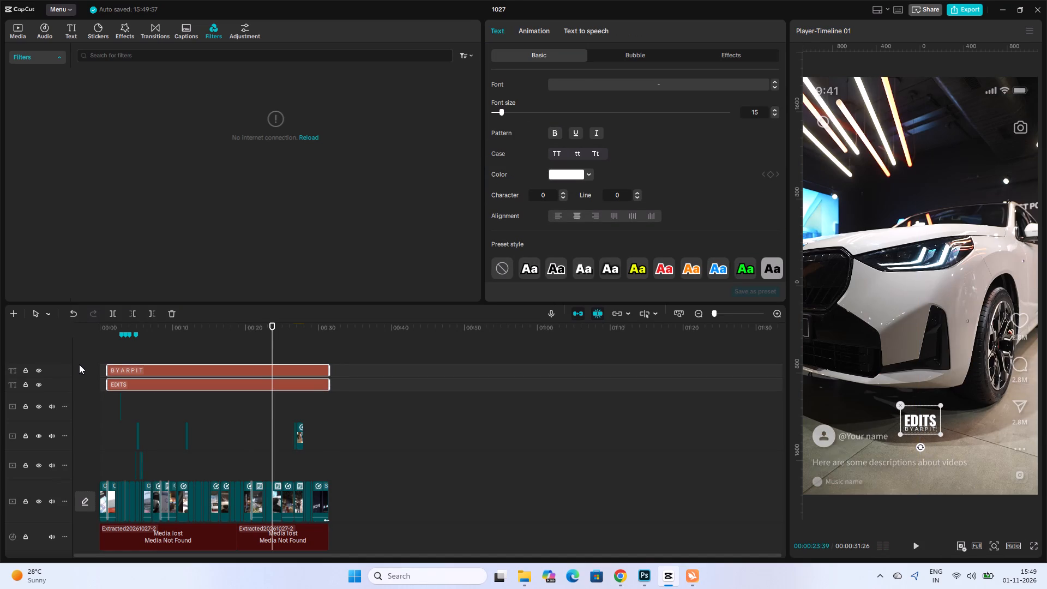
Return to the opening of the video and inspect the two credit text clips near their start.
click(131, 353)
drag(246, 555, 242, 554)
ctrl+scroll(250, 516, up, 2)
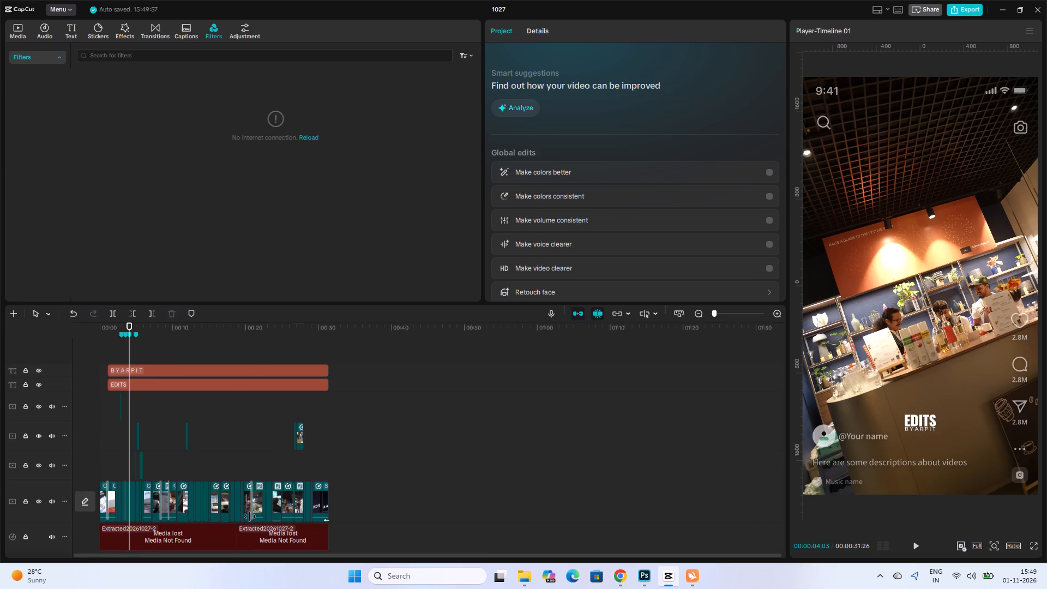
ctrl+scroll(250, 516, up, 15)
drag(187, 556, 169, 556)
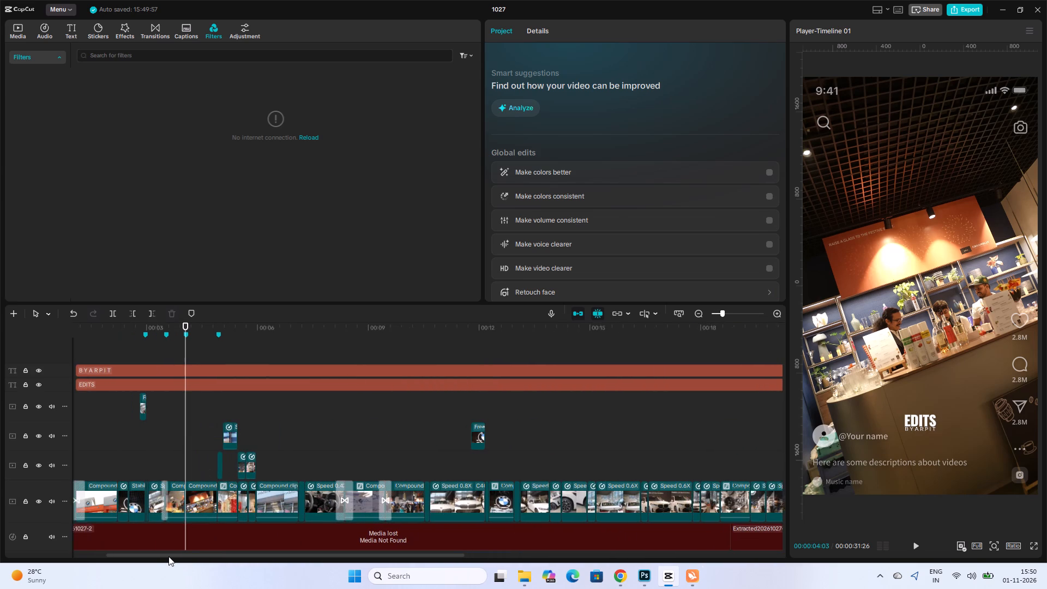
drag(169, 556, 140, 558)
click(162, 459)
click(154, 345)
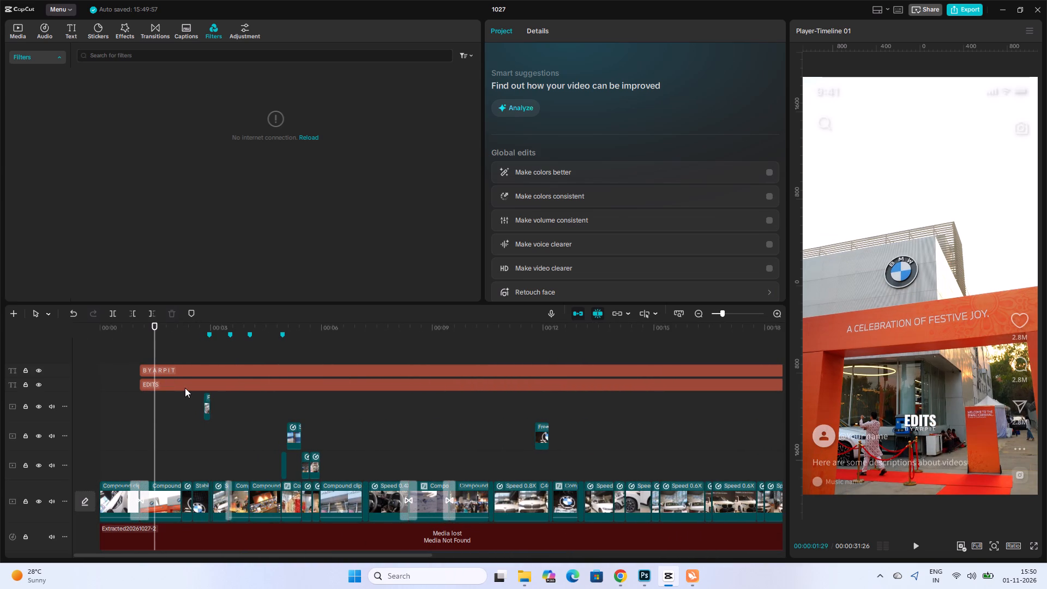
click(185, 386)
click(255, 375)
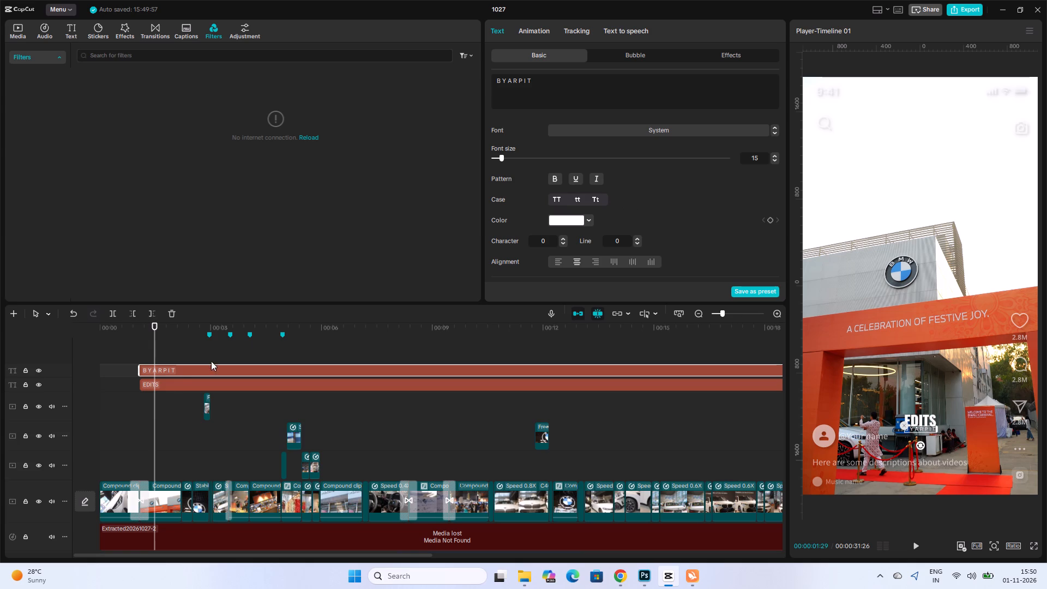
click(177, 367)
click(171, 405)
click(167, 370)
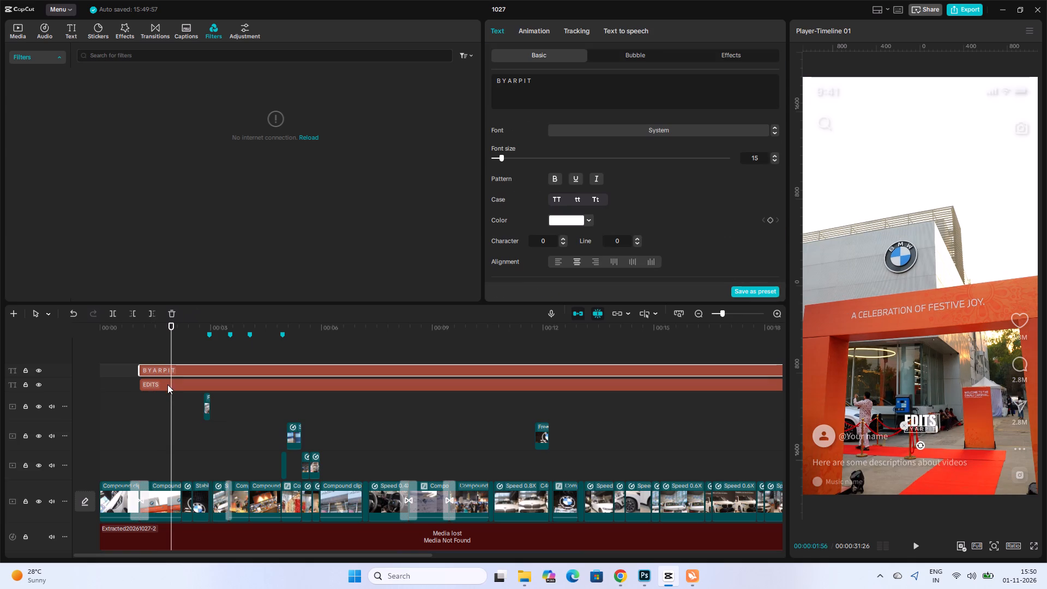
click(161, 389)
click(167, 365)
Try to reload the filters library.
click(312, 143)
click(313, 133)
Combine the EDITS and BY ARPIT text clips into one compound clip.
shift+click(176, 386)
shift+click(180, 371)
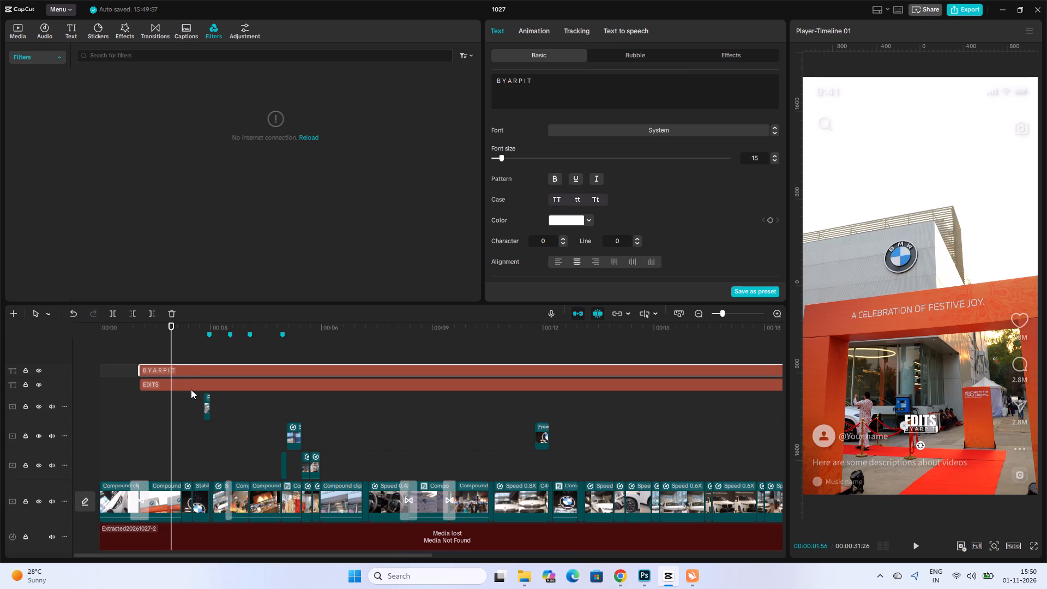
ctrl+click(191, 388)
right_click(200, 386)
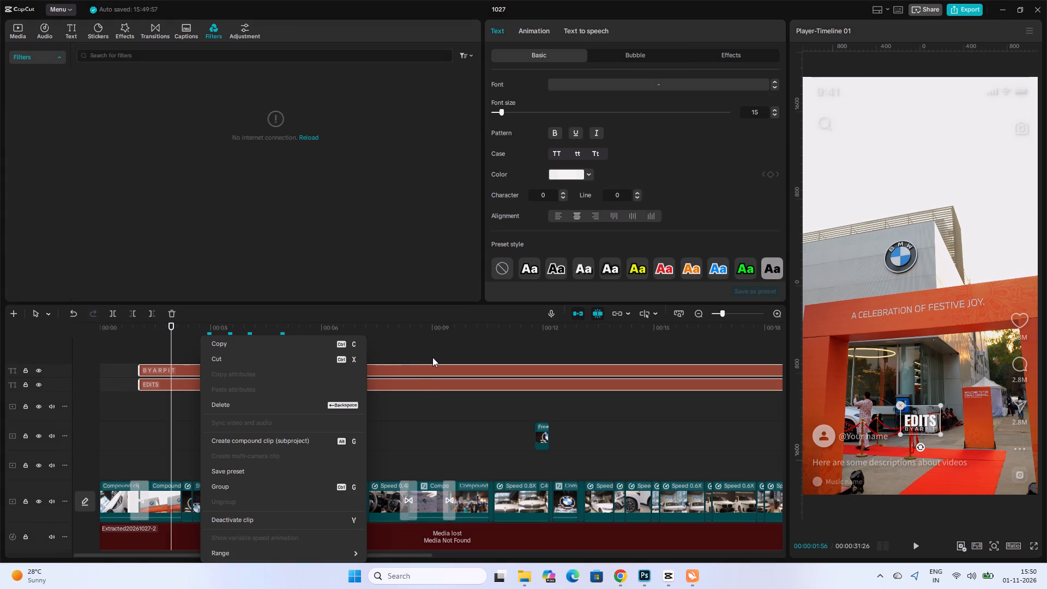
click(280, 437)
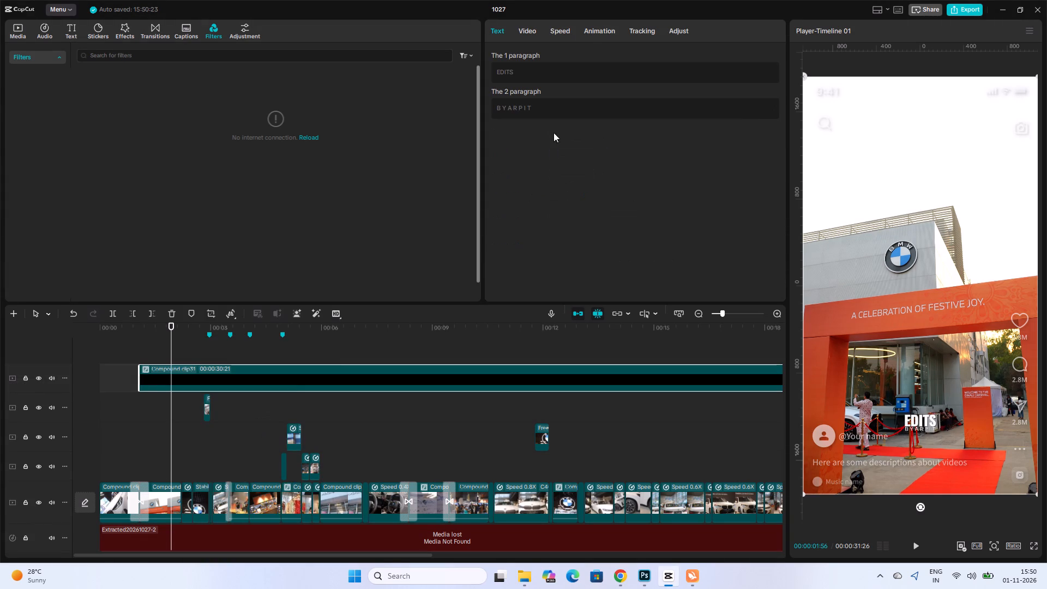
Set the saturation of the credit compound clip to 50 in its colour adjustments.
click(669, 28)
scroll(616, 208, down, 3)
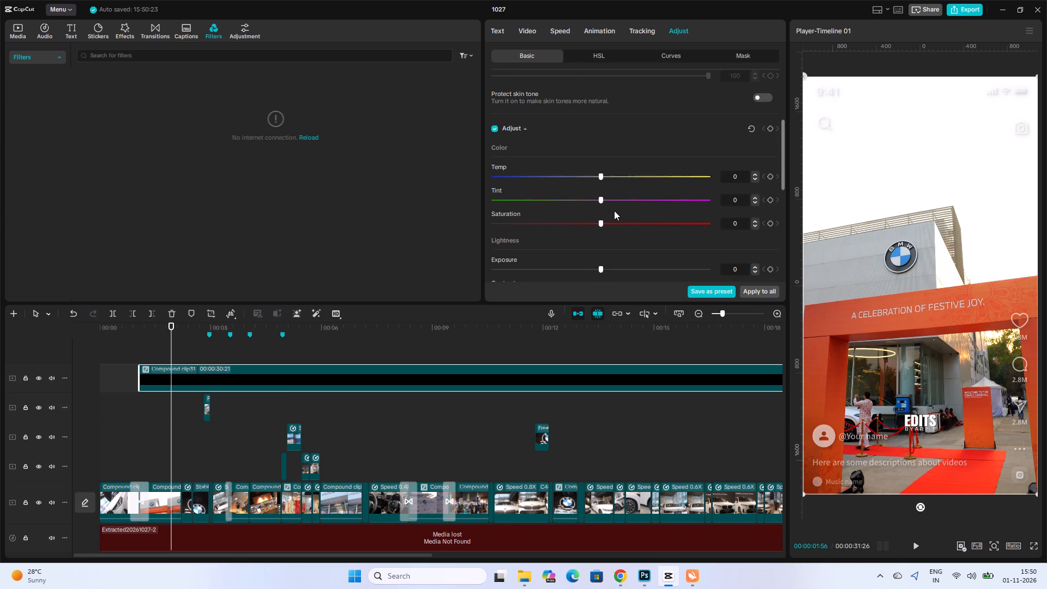
scroll(614, 211, down, 1)
drag(603, 174, 575, 197)
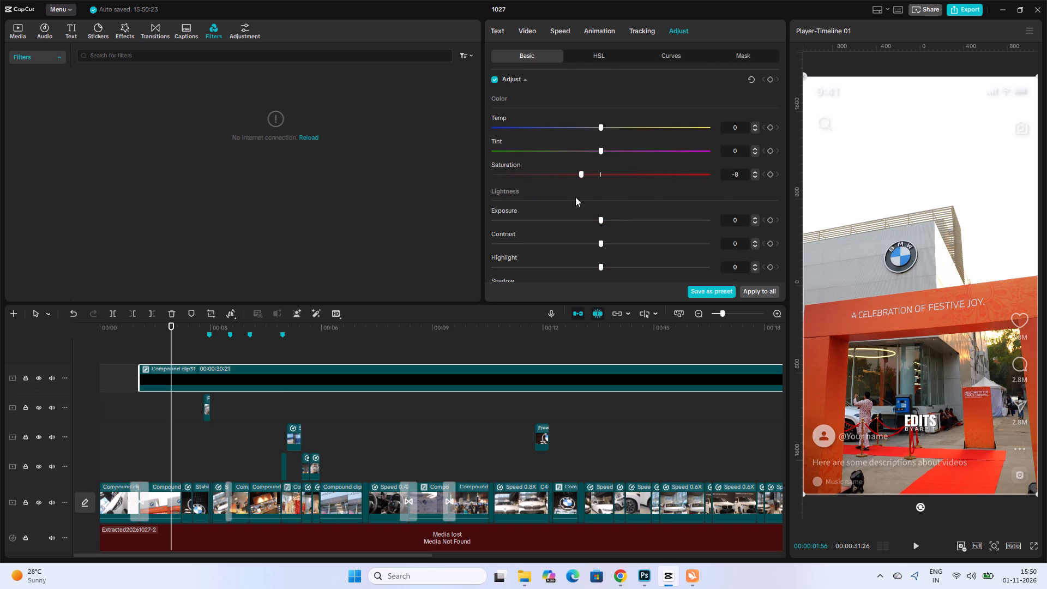
drag(575, 197, 770, 211)
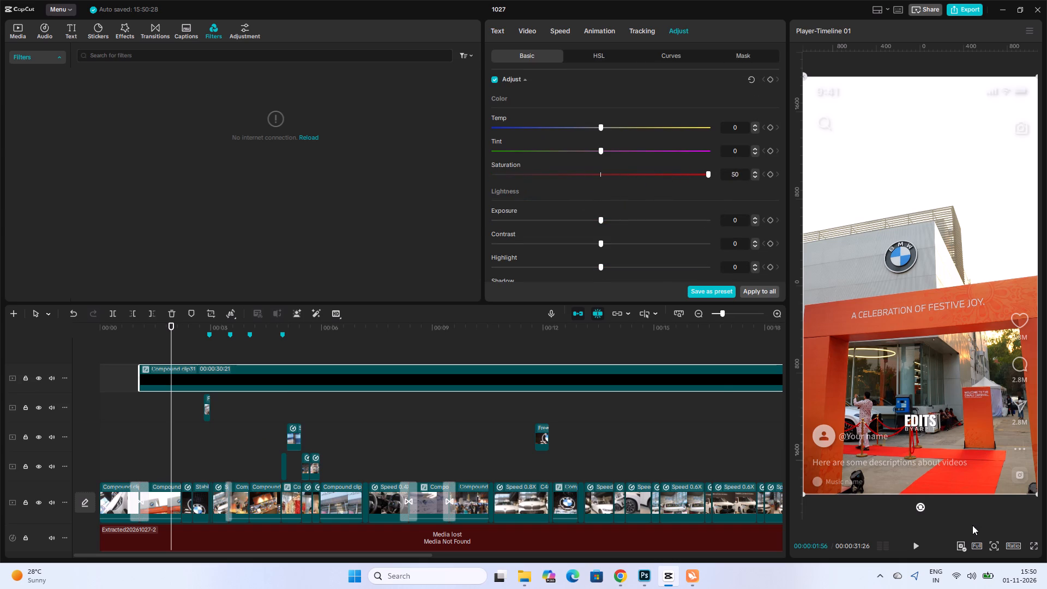
drag(704, 173, 639, 169)
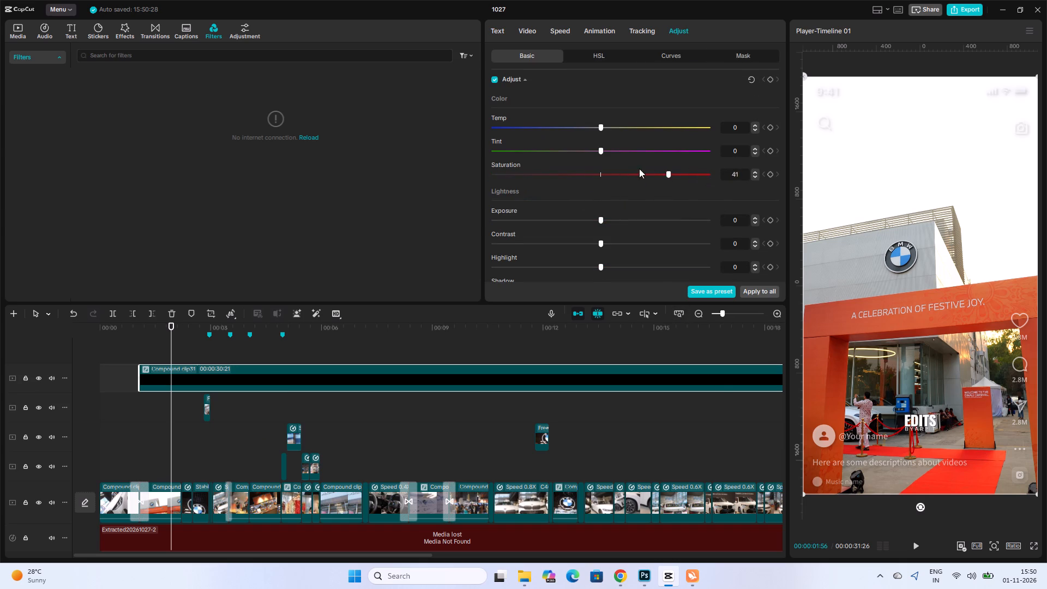
drag(639, 169, 828, 202)
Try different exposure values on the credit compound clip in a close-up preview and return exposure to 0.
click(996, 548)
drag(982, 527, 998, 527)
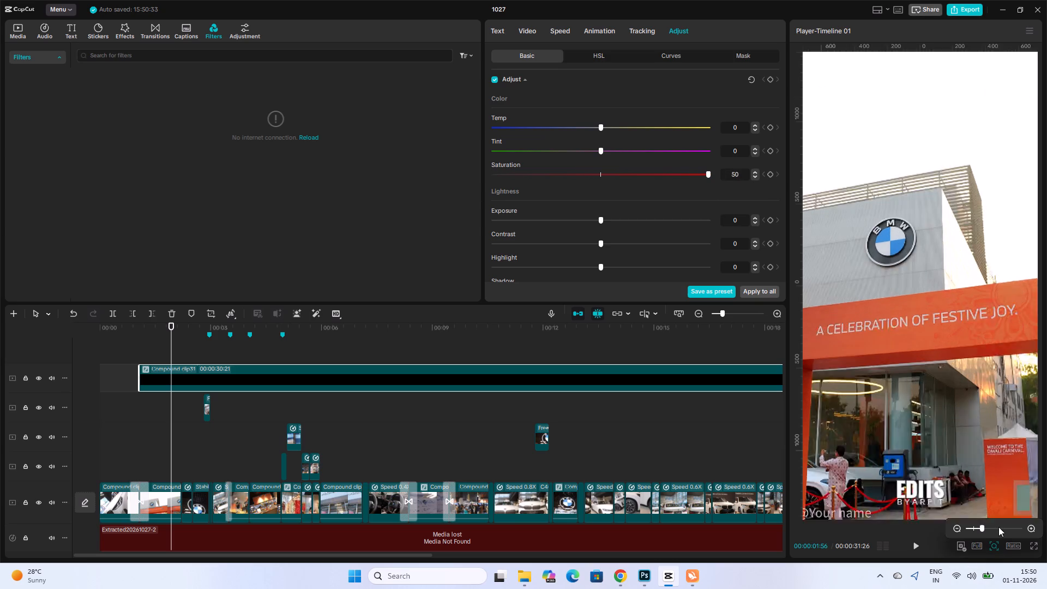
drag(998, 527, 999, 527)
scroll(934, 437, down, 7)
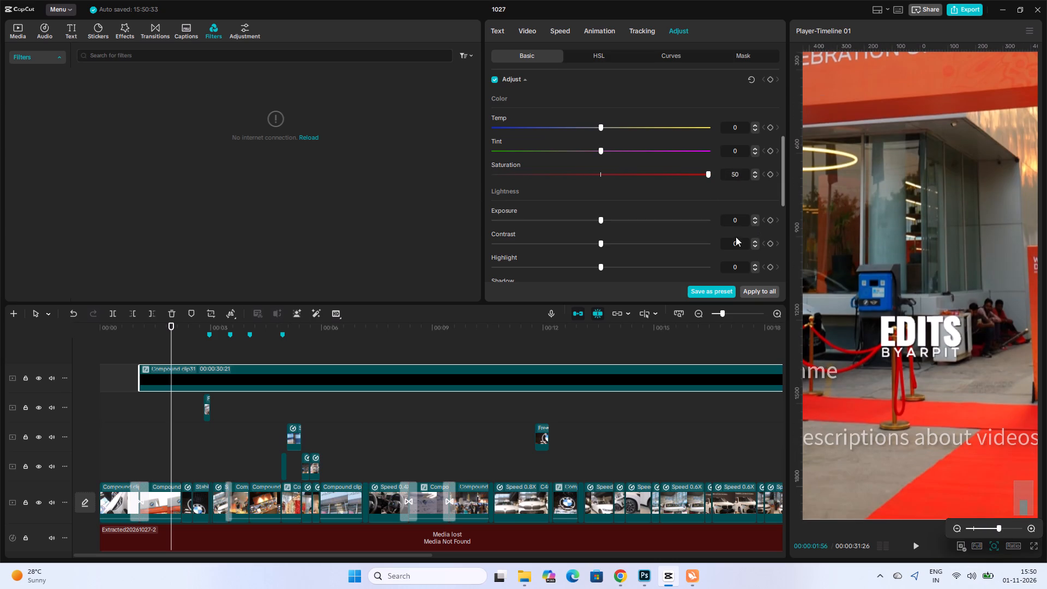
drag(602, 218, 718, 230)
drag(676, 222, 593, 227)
Set the credit compound clip's contrast to 35 and its highlight to -50.
drag(603, 242, 675, 245)
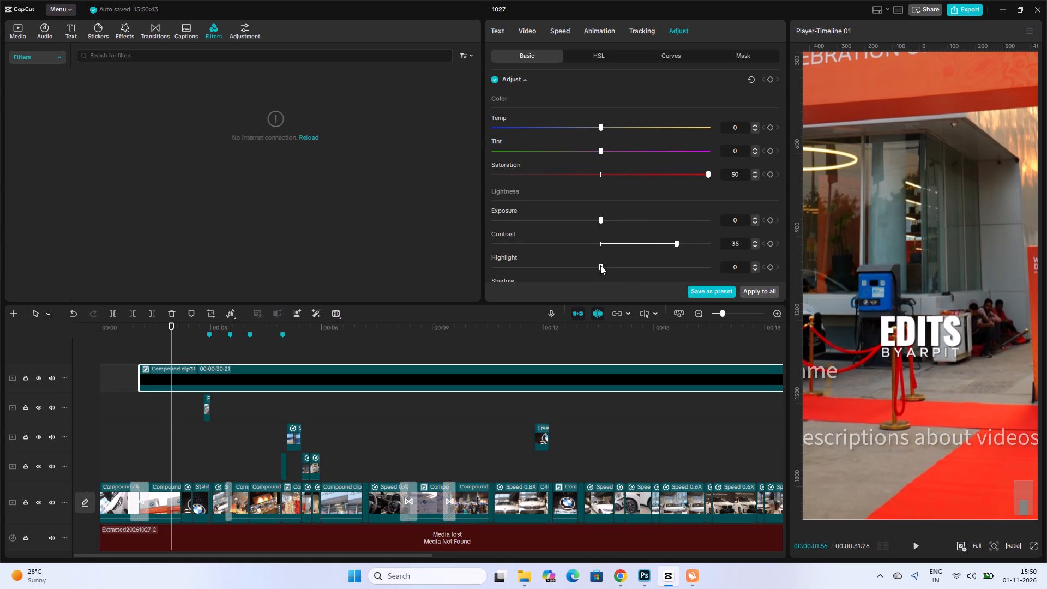
drag(600, 265, 452, 269)
drag(452, 269, 369, 264)
Set the credit compound clip's sharpen to 100 and its brilliance to -50.
scroll(545, 229, down, 3)
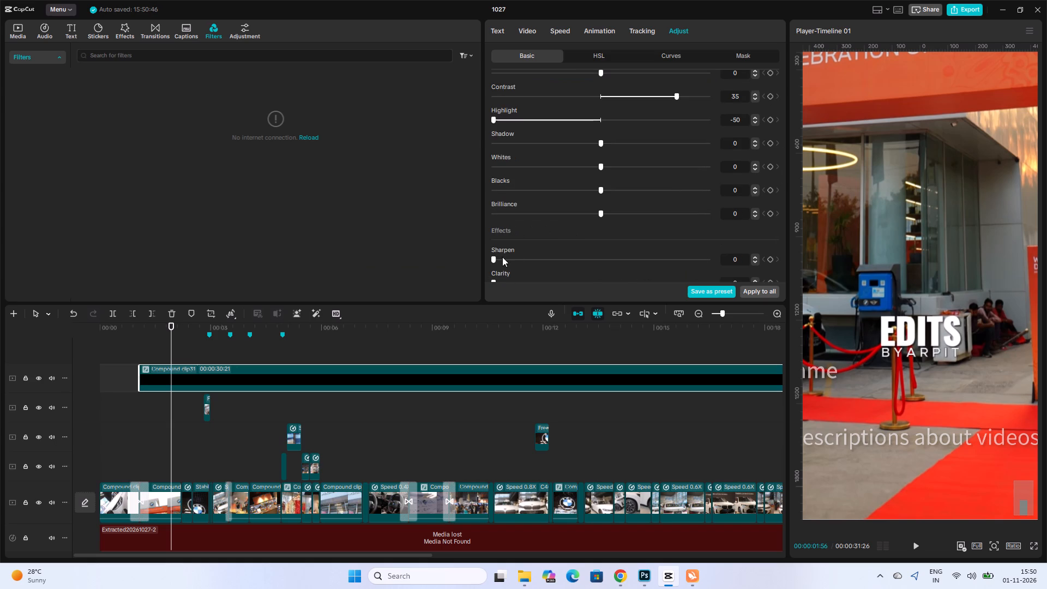
drag(502, 257, 778, 261)
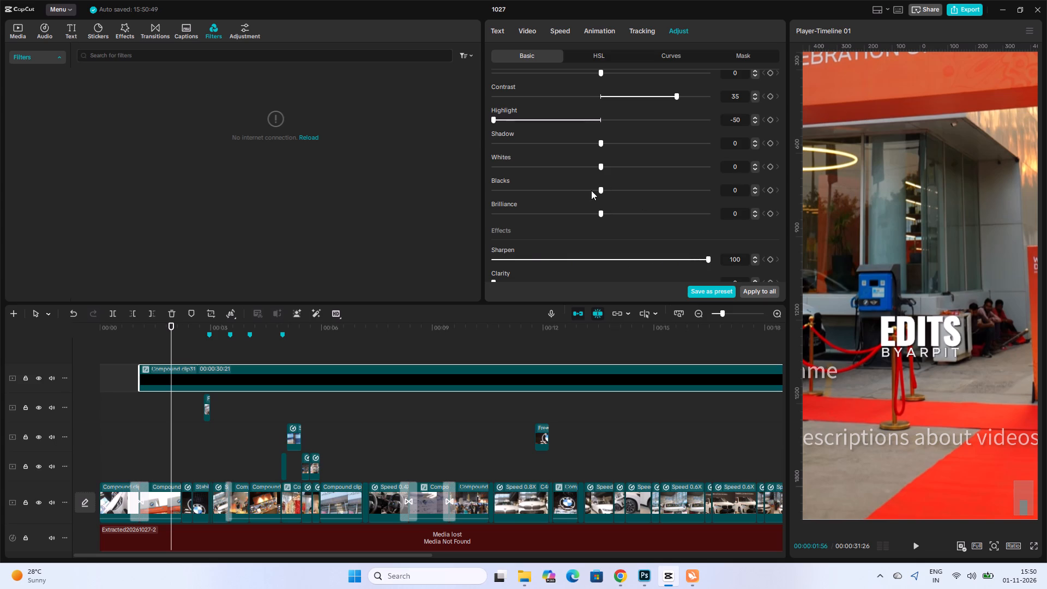
drag(602, 213, 764, 195)
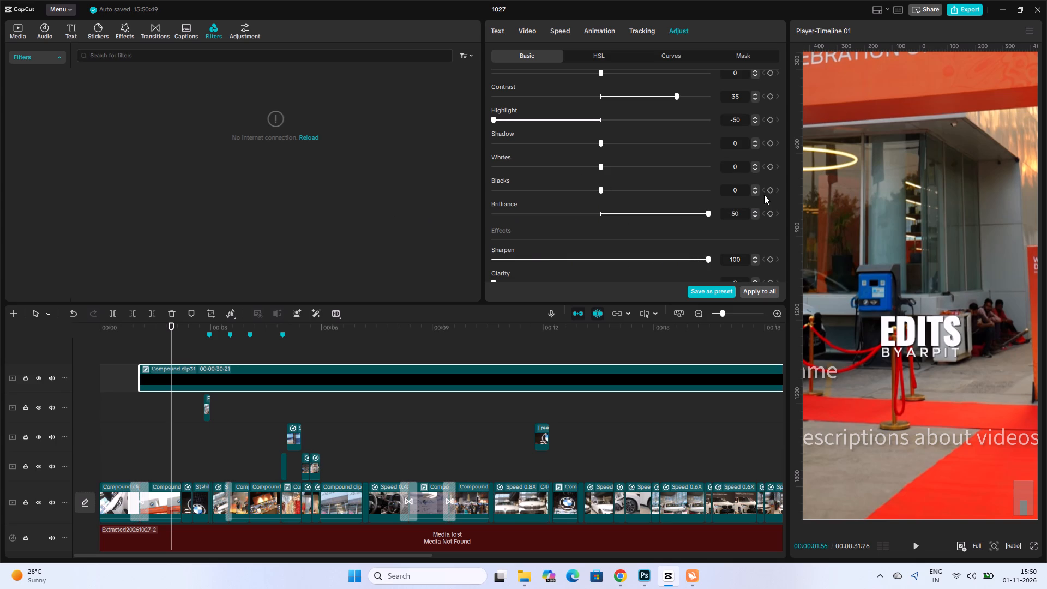
drag(764, 195, 405, 238)
Raise the credit compound clip's clarity to a little over a third of its range.
drag(489, 279, 628, 279)
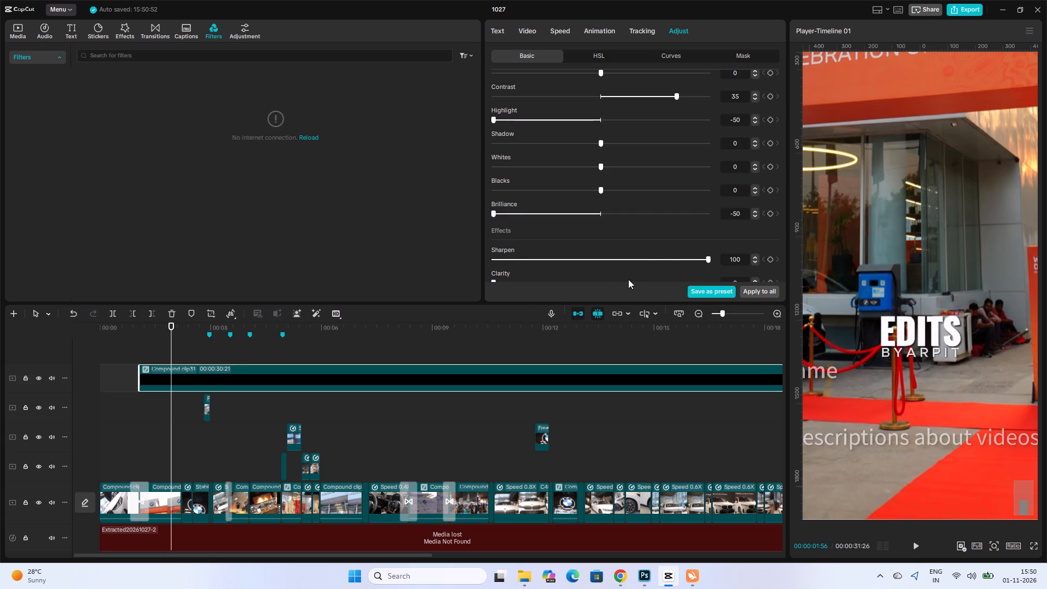
drag(628, 279, 740, 276)
drag(493, 279, 514, 280)
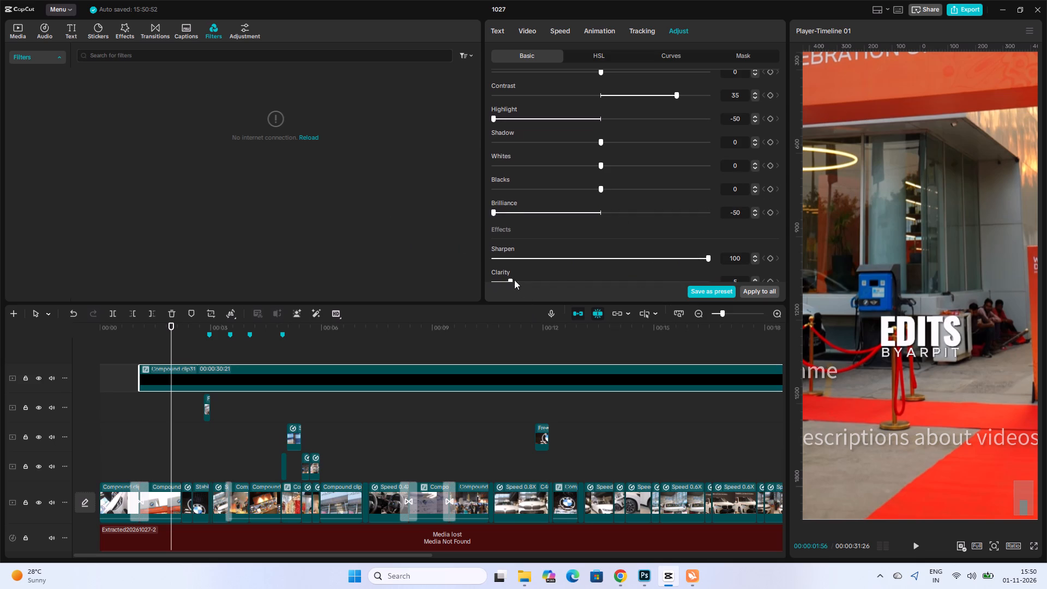
drag(514, 280, 520, 293)
drag(520, 293, 572, 313)
Set the credit compound clip's blacks to -50.
drag(602, 188, 524, 193)
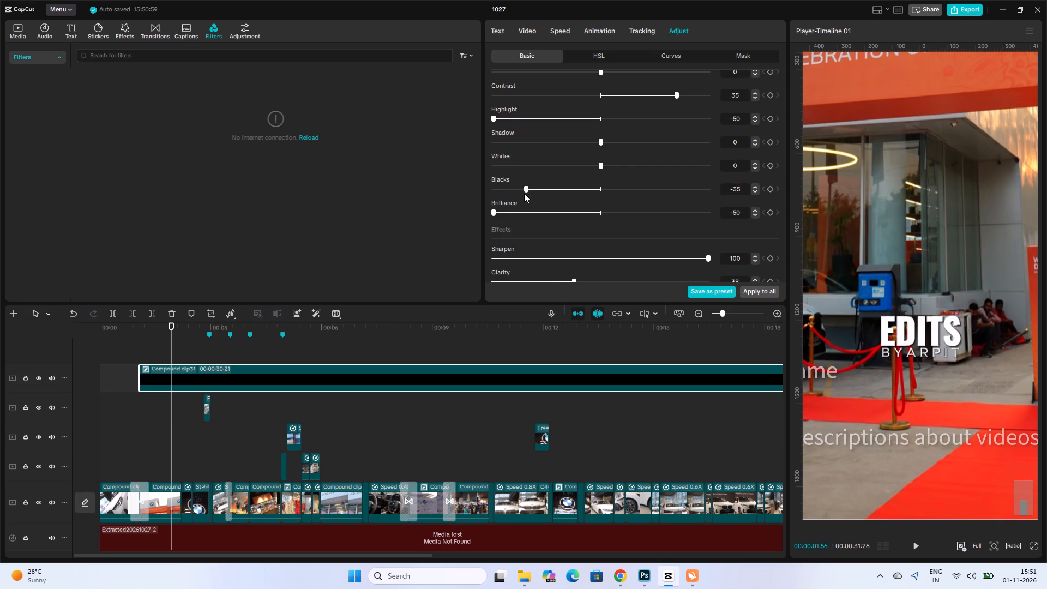
drag(524, 193, 430, 202)
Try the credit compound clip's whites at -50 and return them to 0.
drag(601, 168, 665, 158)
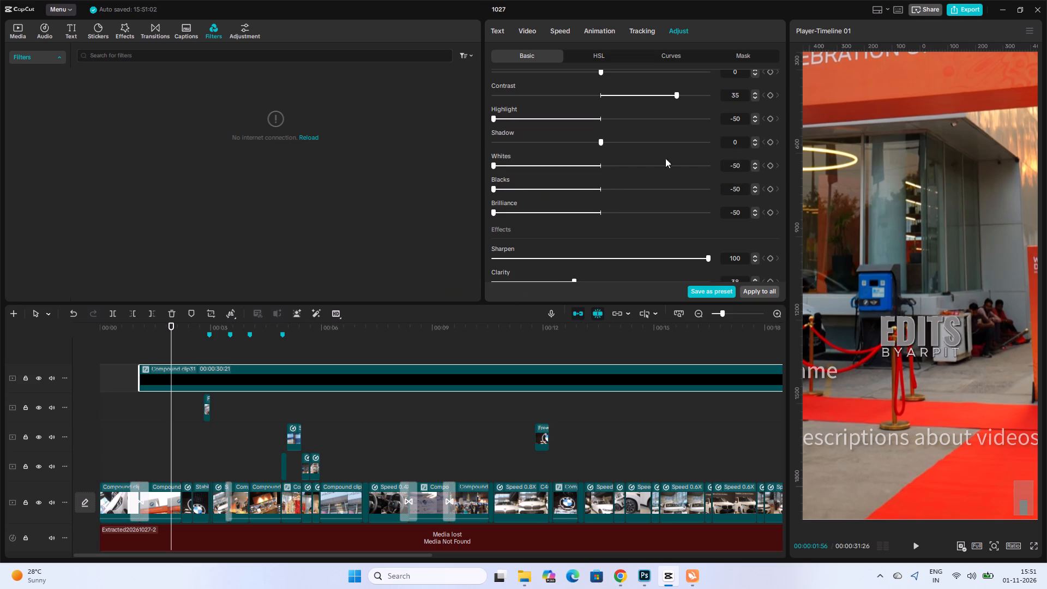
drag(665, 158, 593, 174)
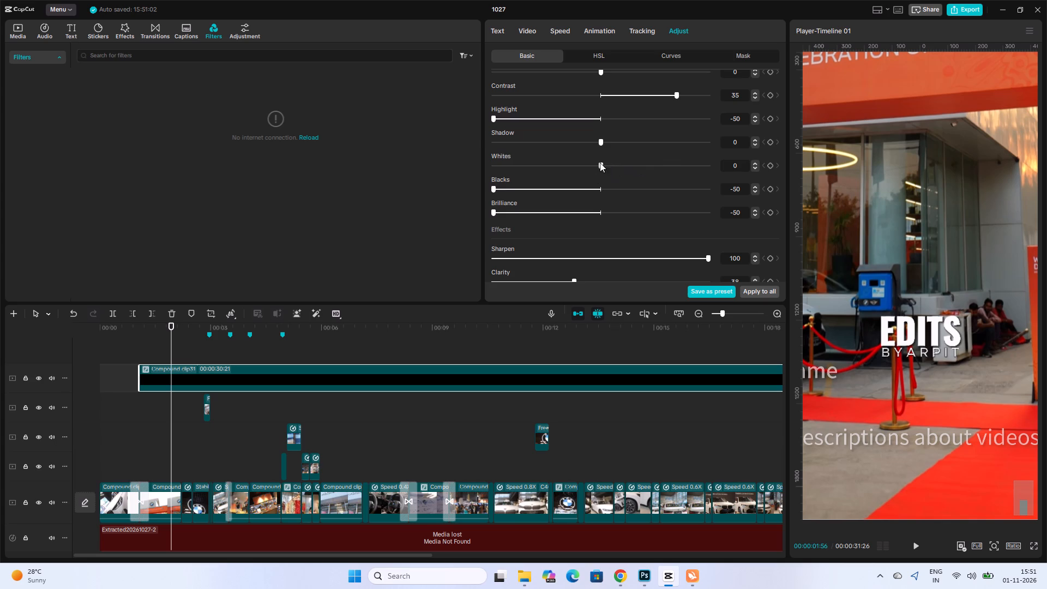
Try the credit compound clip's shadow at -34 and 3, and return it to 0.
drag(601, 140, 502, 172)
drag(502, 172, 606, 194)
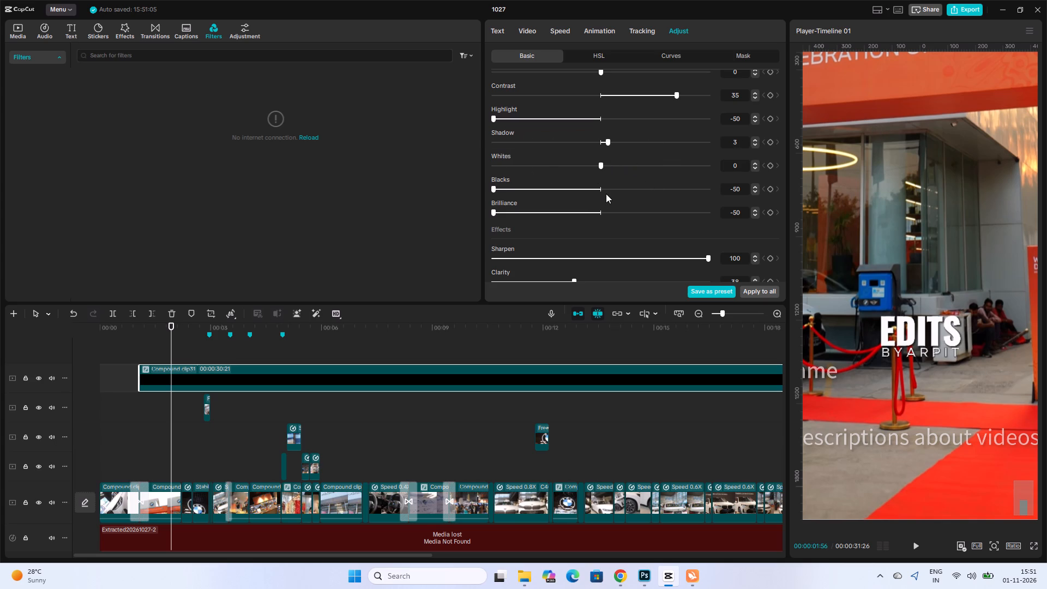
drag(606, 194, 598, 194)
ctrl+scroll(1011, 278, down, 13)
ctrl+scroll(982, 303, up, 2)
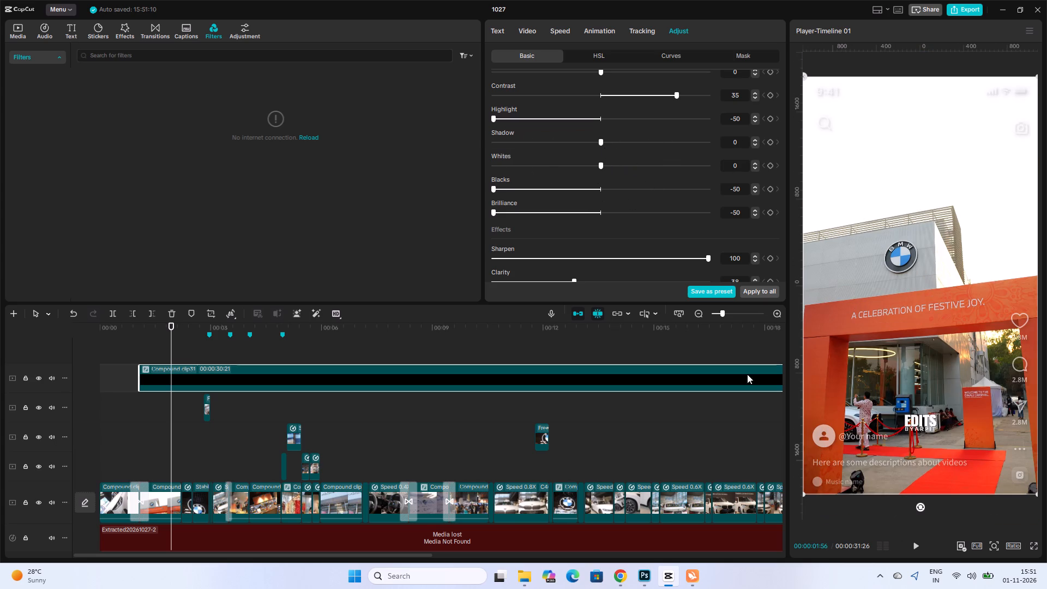
Play back the opening seconds to examine how the adjusted credit looks over the showroom shots.
click(158, 351)
key(space)
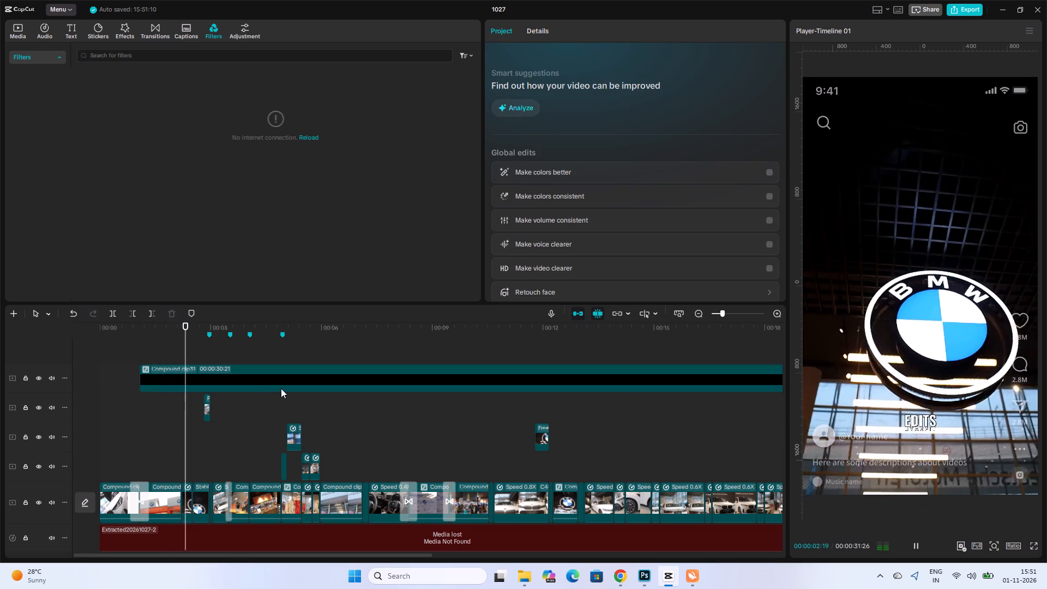
key(space)
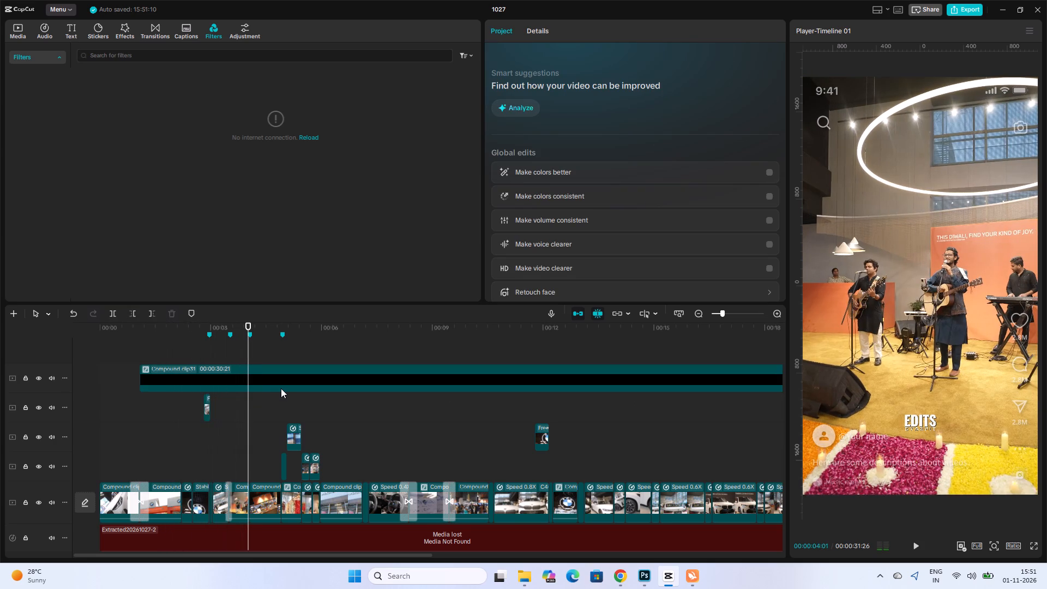
key(space)
key(space)
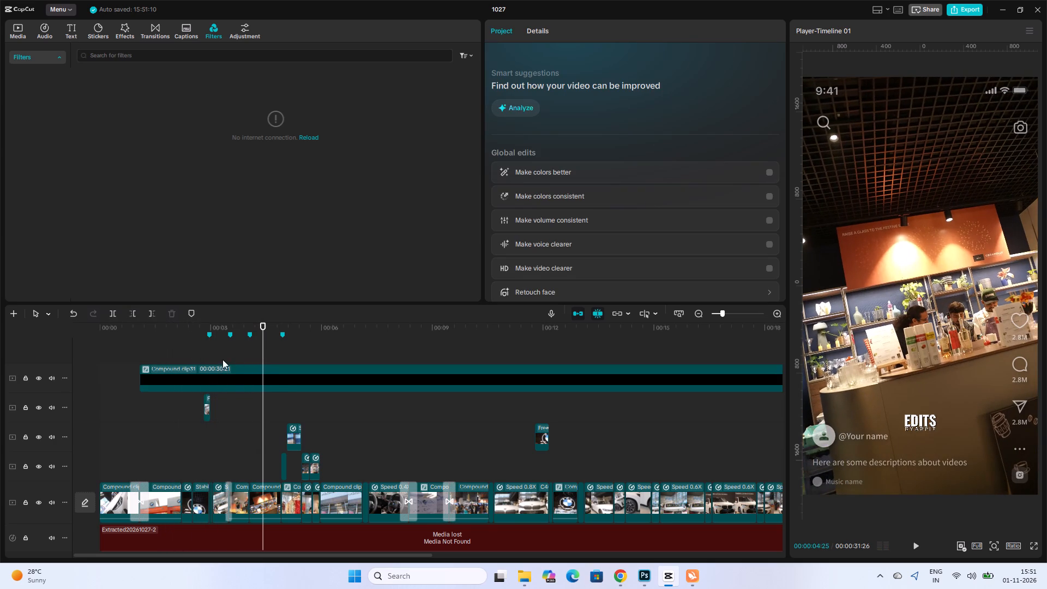
click(225, 354)
click(216, 360)
click(220, 357)
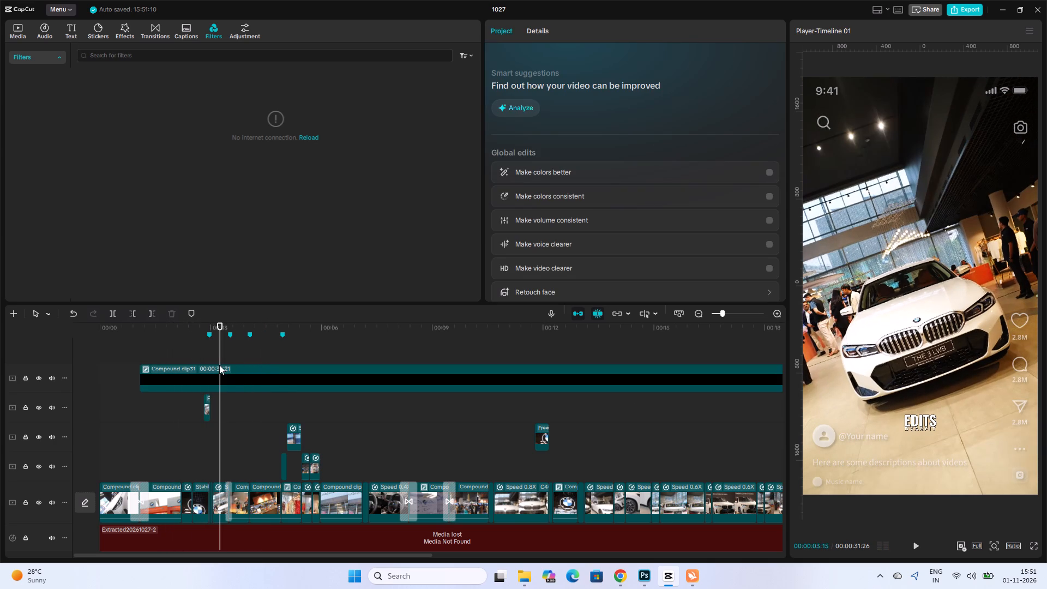
Reset all basic colour and lightness adjustments on the credit compound clip.
click(315, 370)
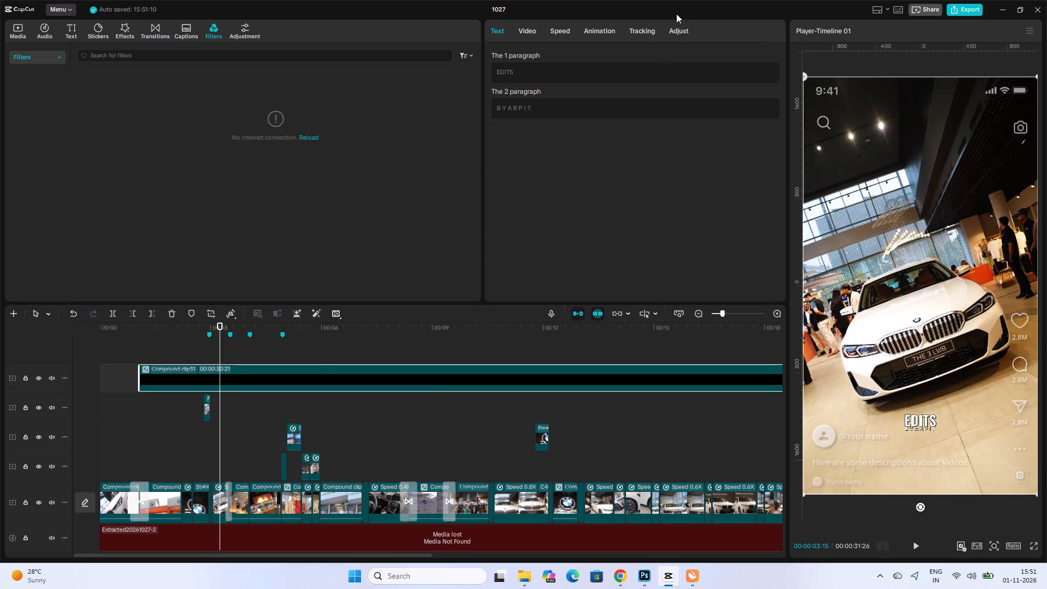
click(675, 27)
click(752, 277)
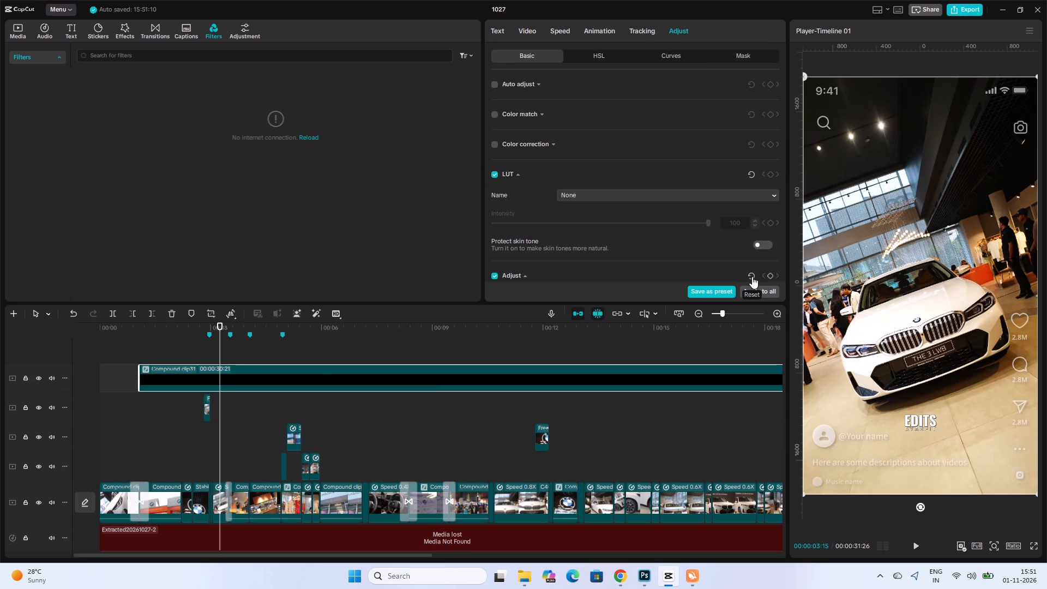
triple_click(752, 277)
scroll(752, 263, down, 6)
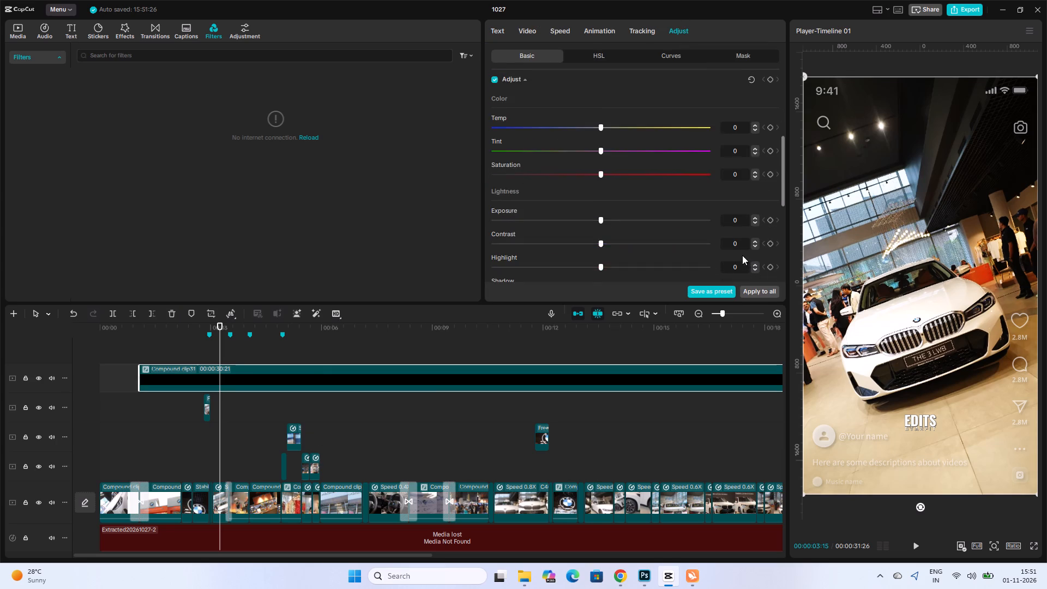
scroll(742, 255, down, 9)
scroll(740, 253, up, 7)
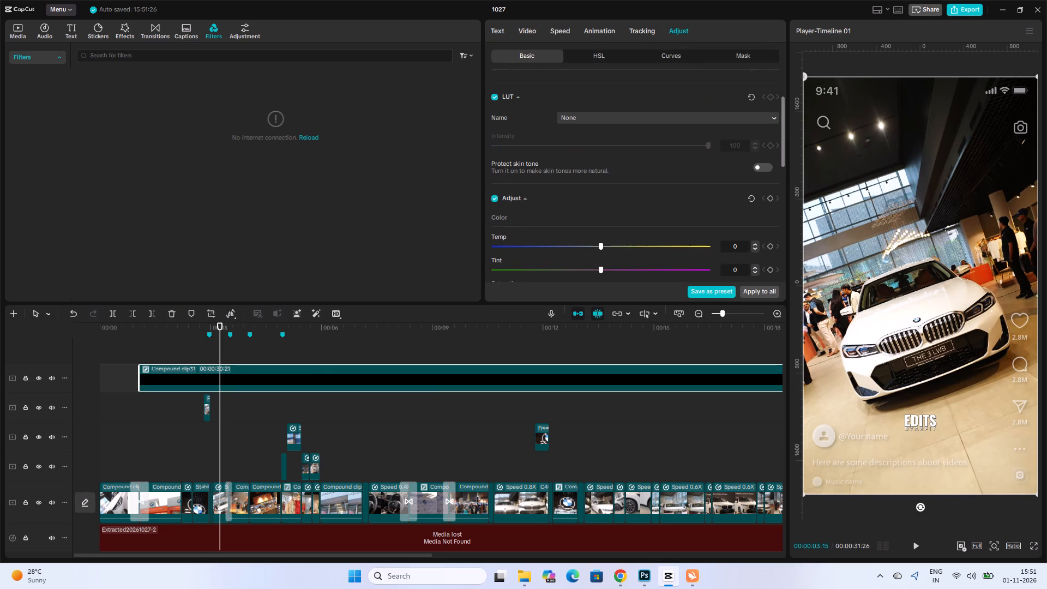
scroll(544, 393, up, 1)
Undo the credit's compound clip, separating it into its EDITS and BYARPIT text clips.
right_click(541, 383)
click(603, 319)
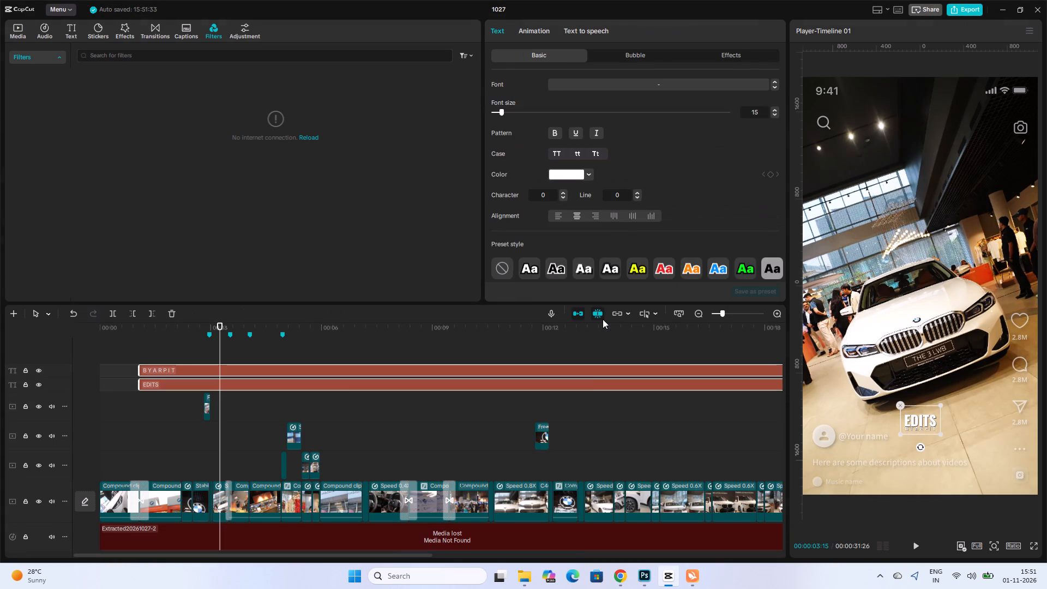
Play the video from about two seconds in, examining the credit text across the showroom and car shots.
click(166, 418)
key(space)
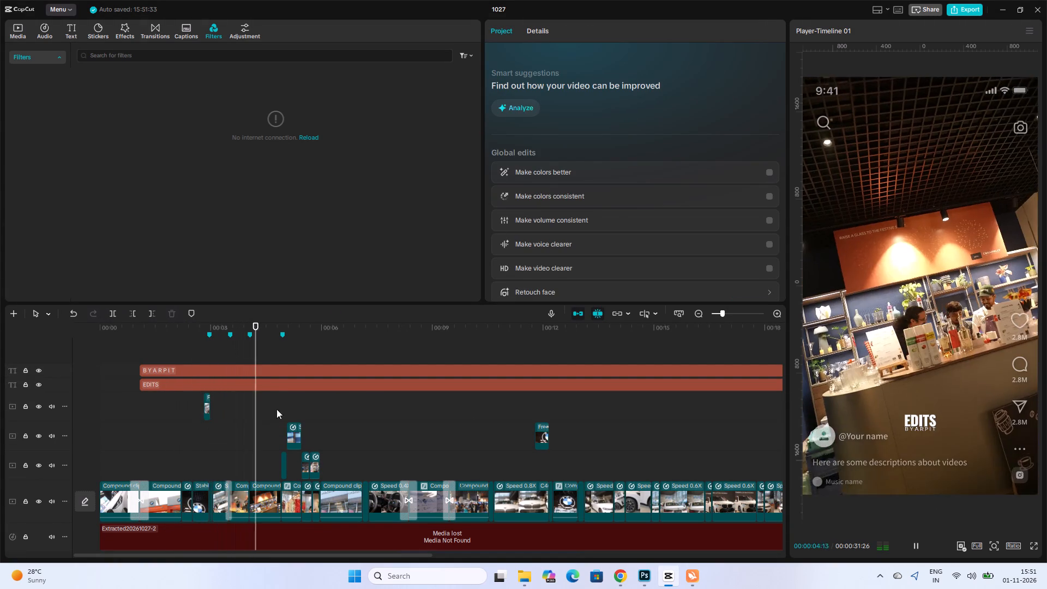
key(space)
key(space)
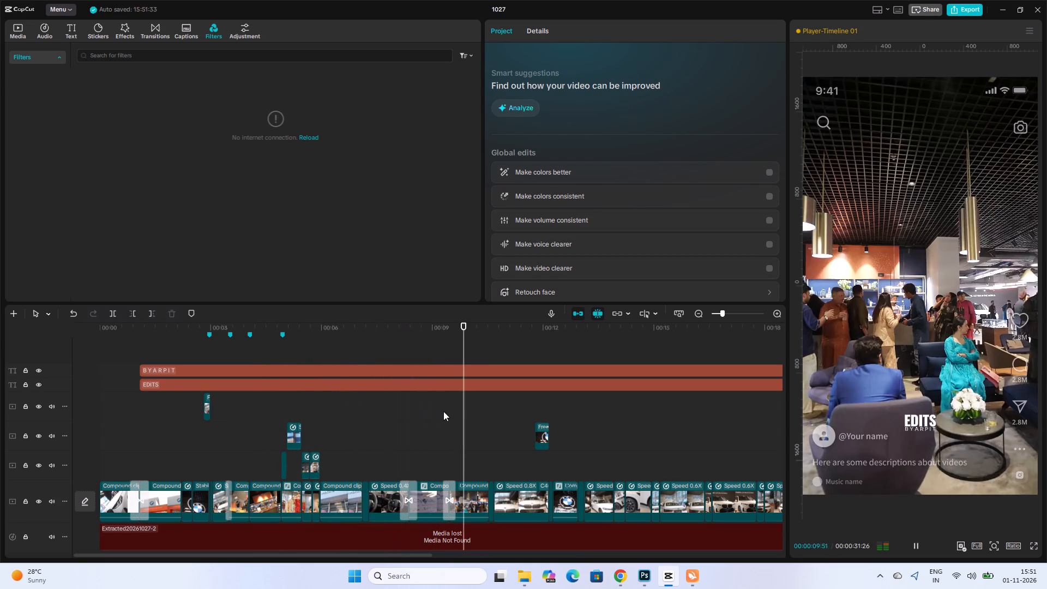
click(415, 420)
click(378, 426)
key(space)
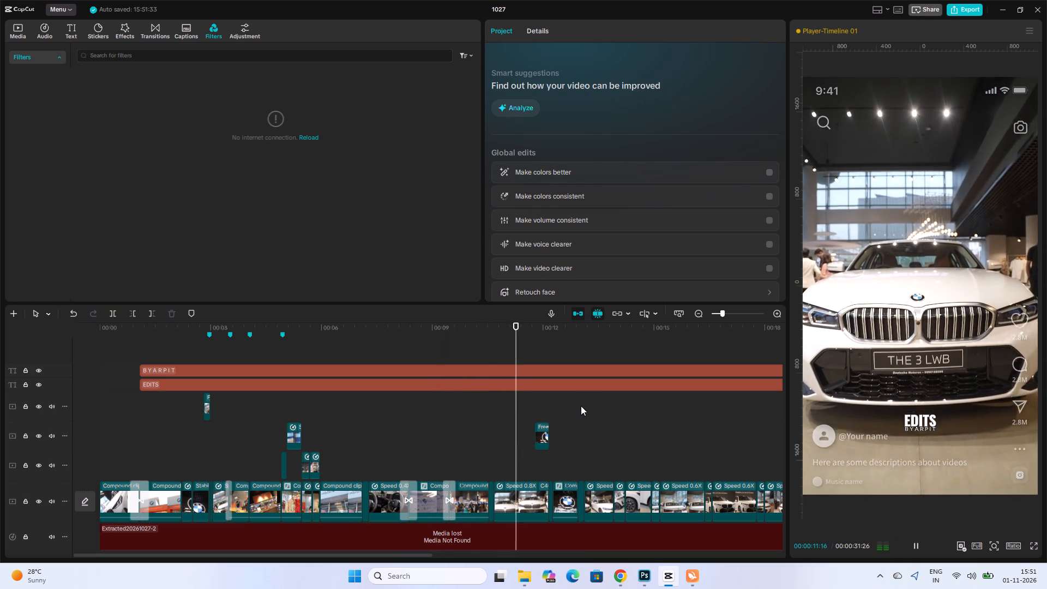
scroll(581, 406, down, 5)
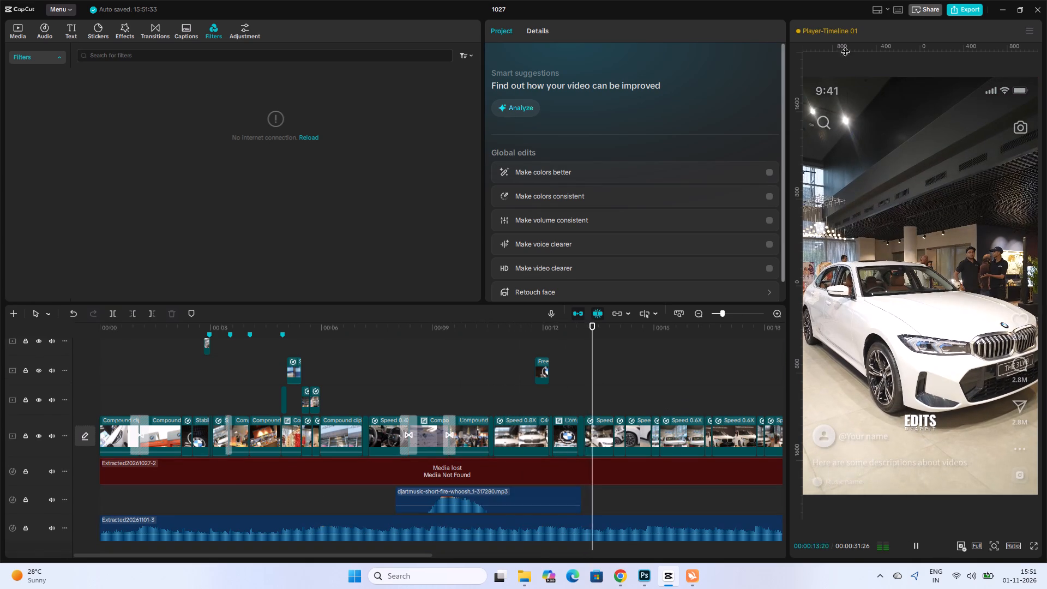
key(space)
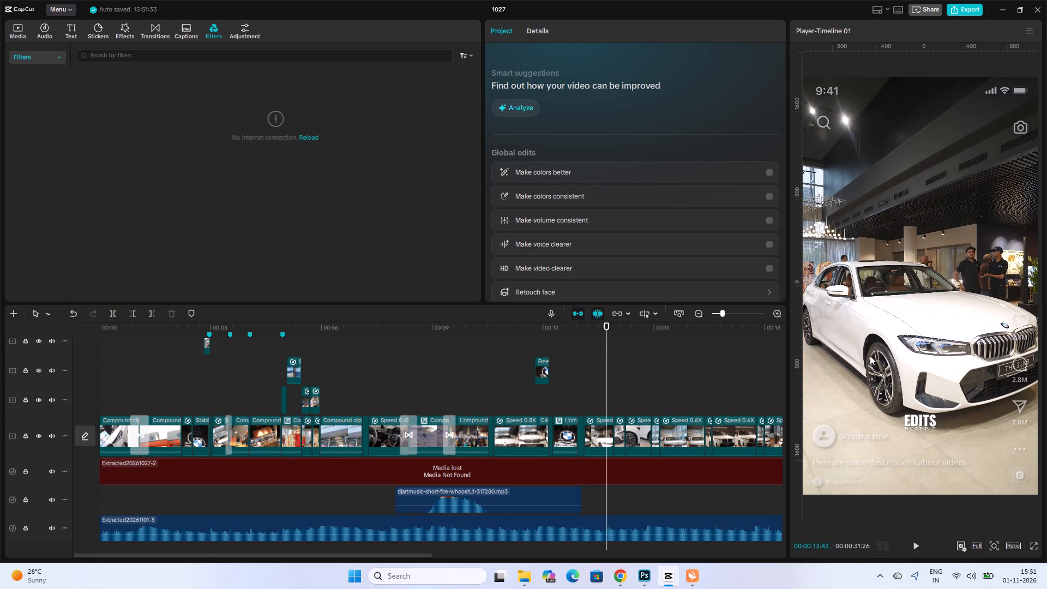
Review the ending around the BMW logo and Deutsche Motoren sign shots, replaying the transition into the closing shot.
ctrl+scroll(635, 466, down, 3)
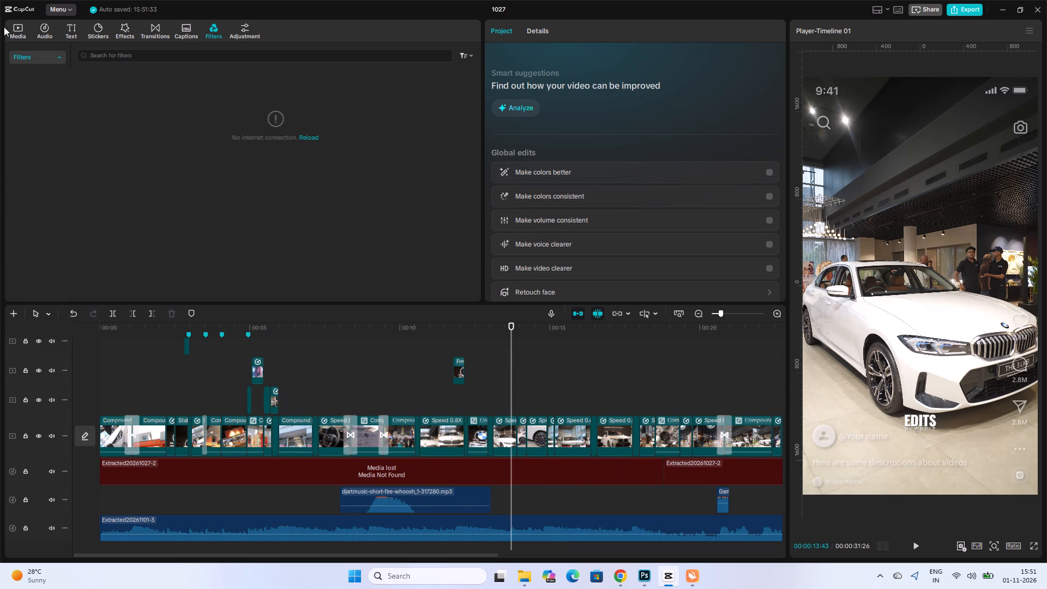
click(19, 26)
scroll(628, 524, down, 3)
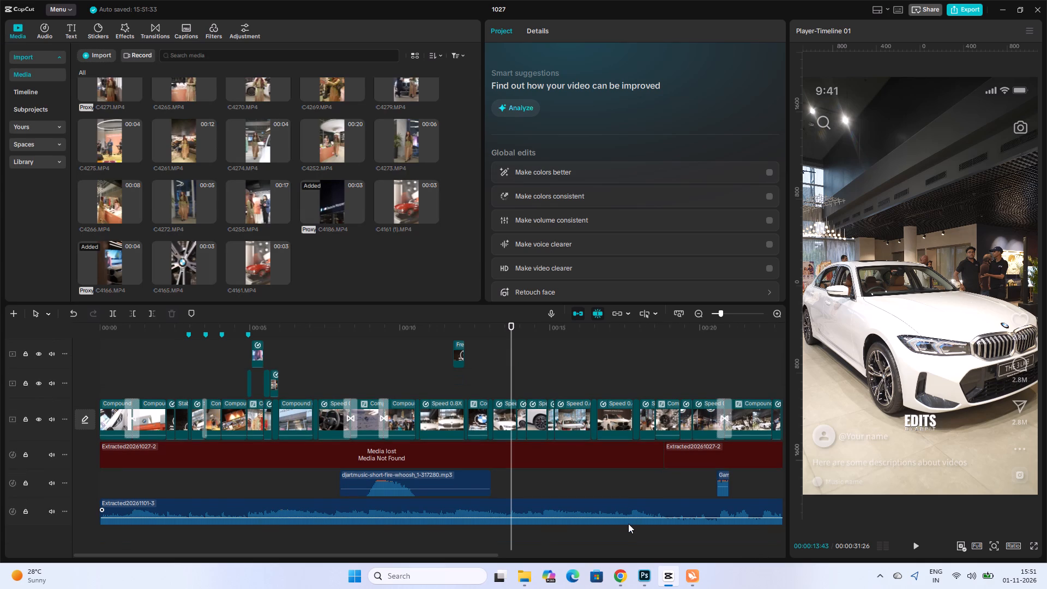
ctrl+scroll(628, 524, down, 9)
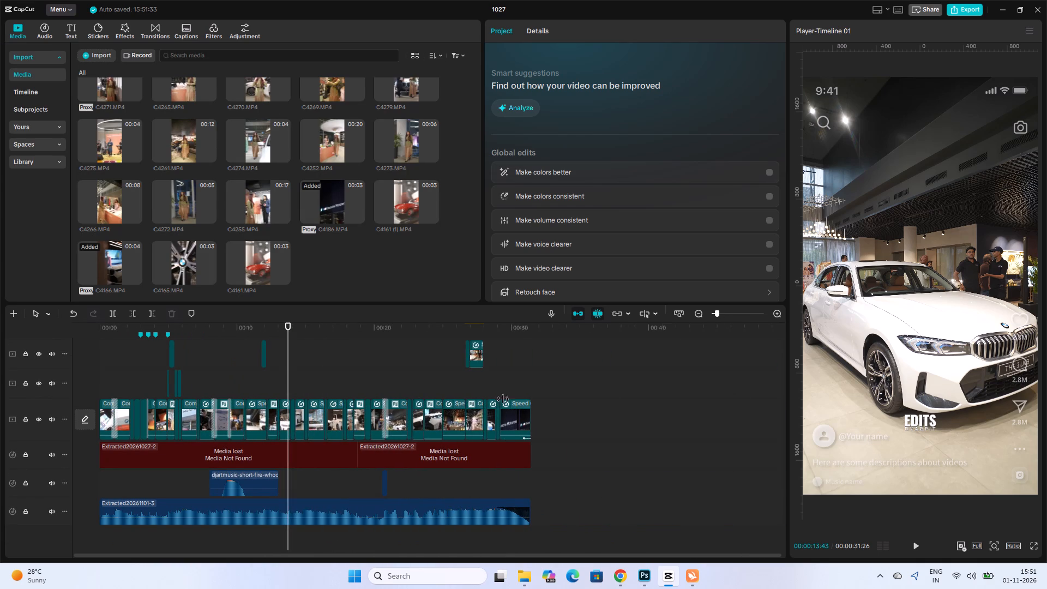
click(506, 384)
key(space)
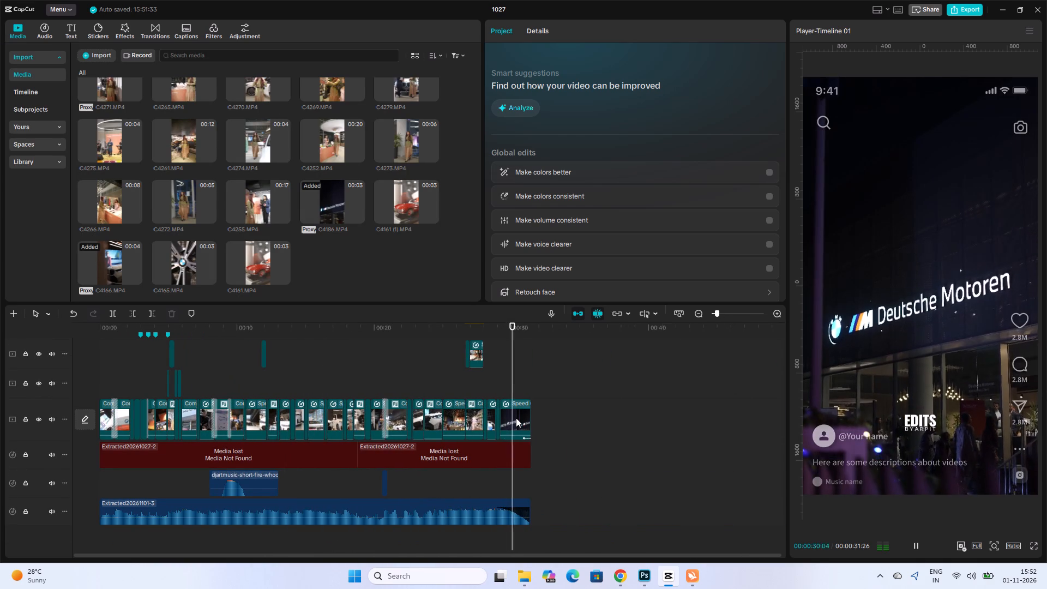
click(480, 389)
key(space)
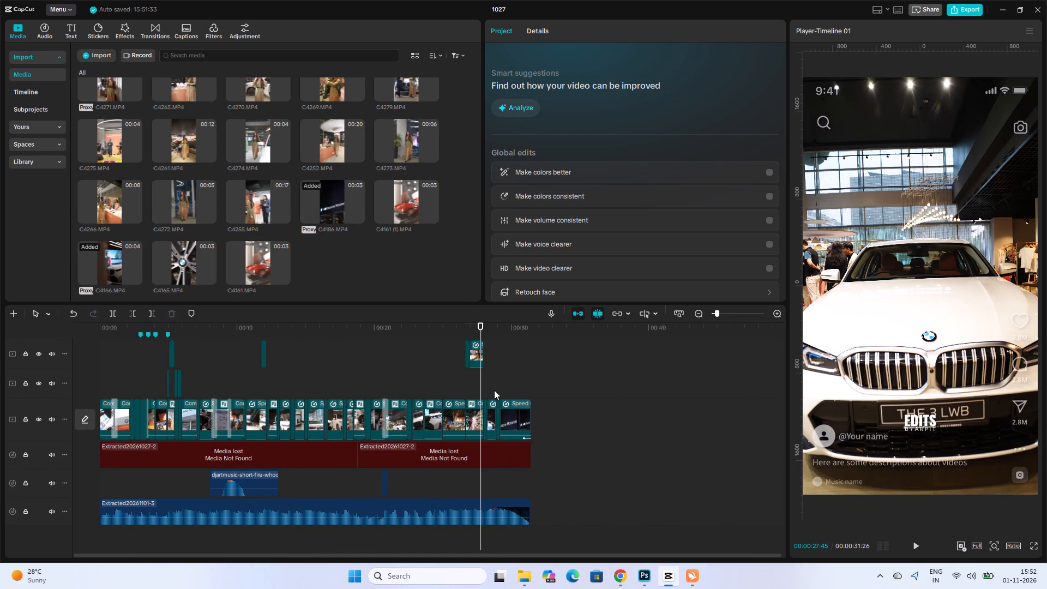
key(space)
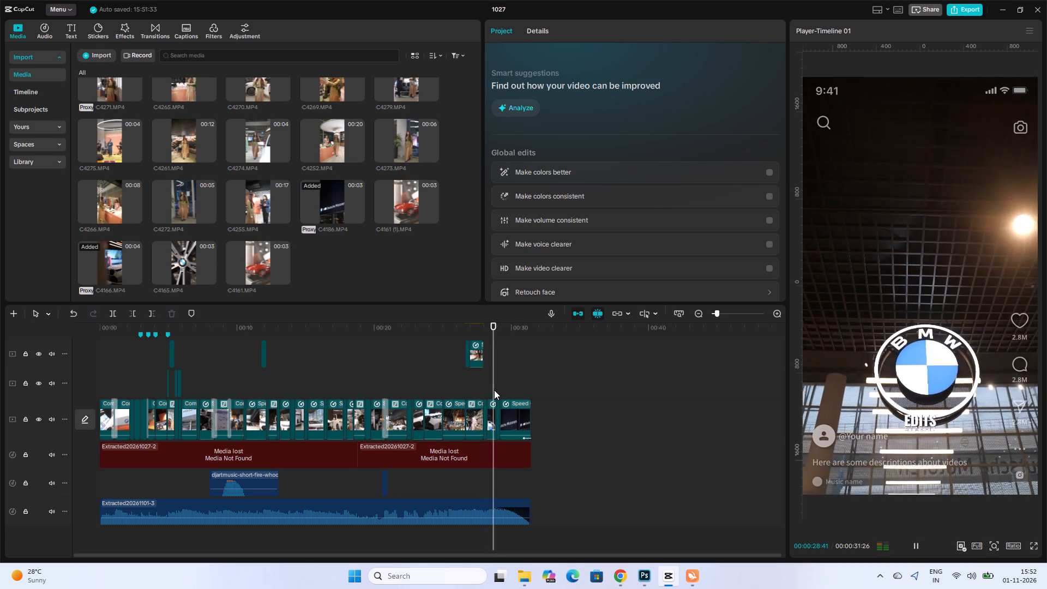
ctrl+scroll(603, 410, up, 8)
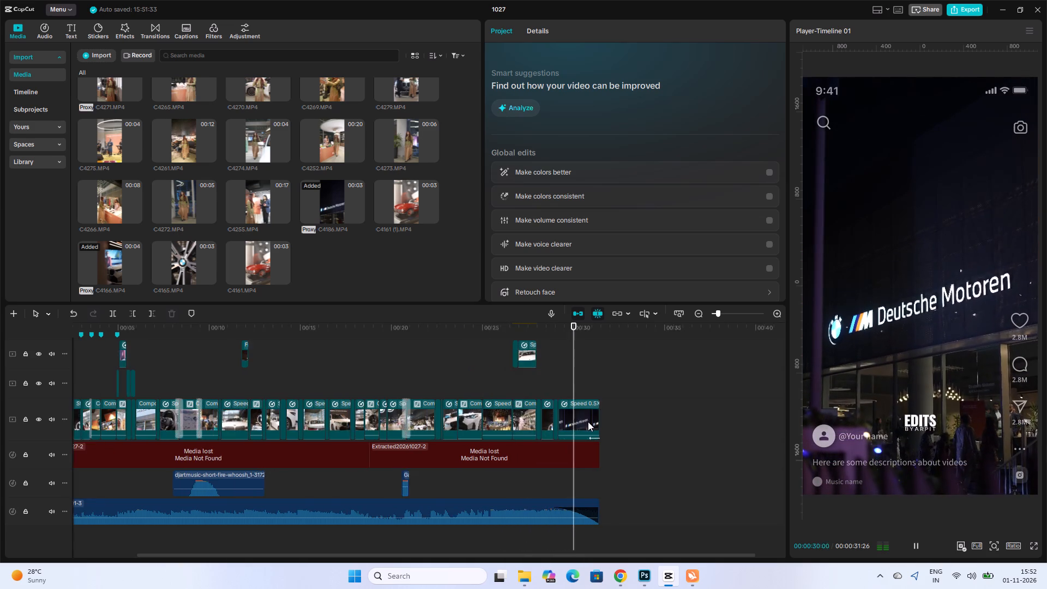
ctrl+scroll(588, 422, up, 8)
click(535, 385)
key(space)
key(space)
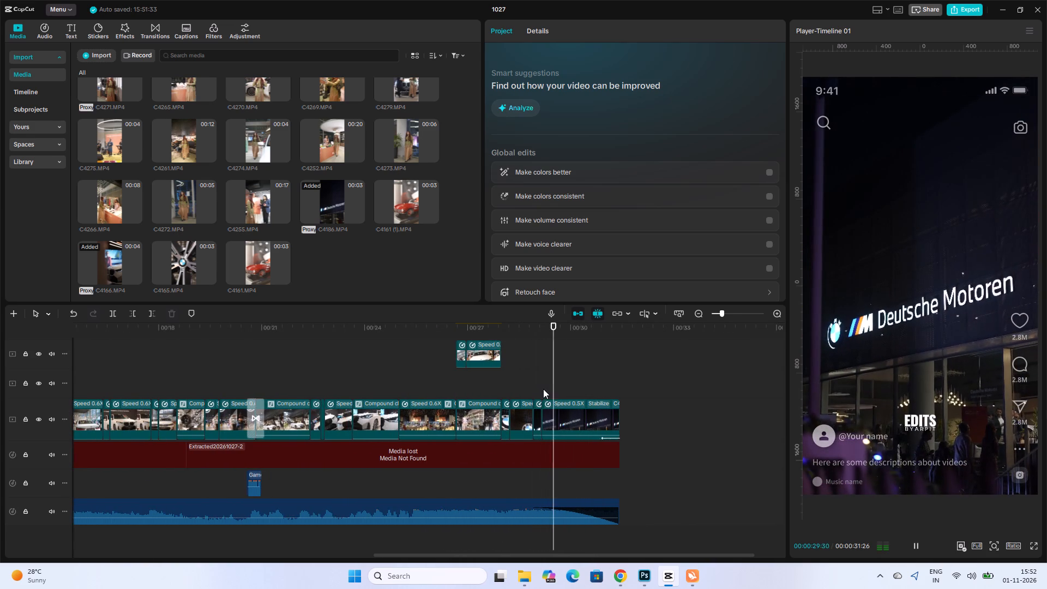
click(542, 387)
click(537, 387)
key(space)
key(space)
click(538, 387)
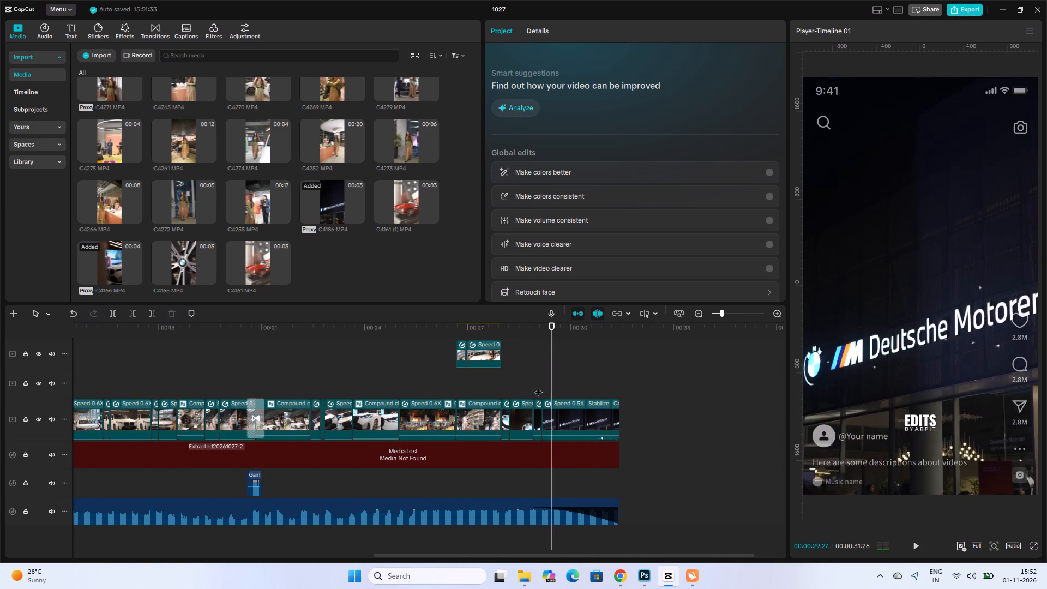
Reapply stabilization to the two closing Deutsche Motoren sign clips and set its level to Most stable.
drag(548, 390, 536, 428)
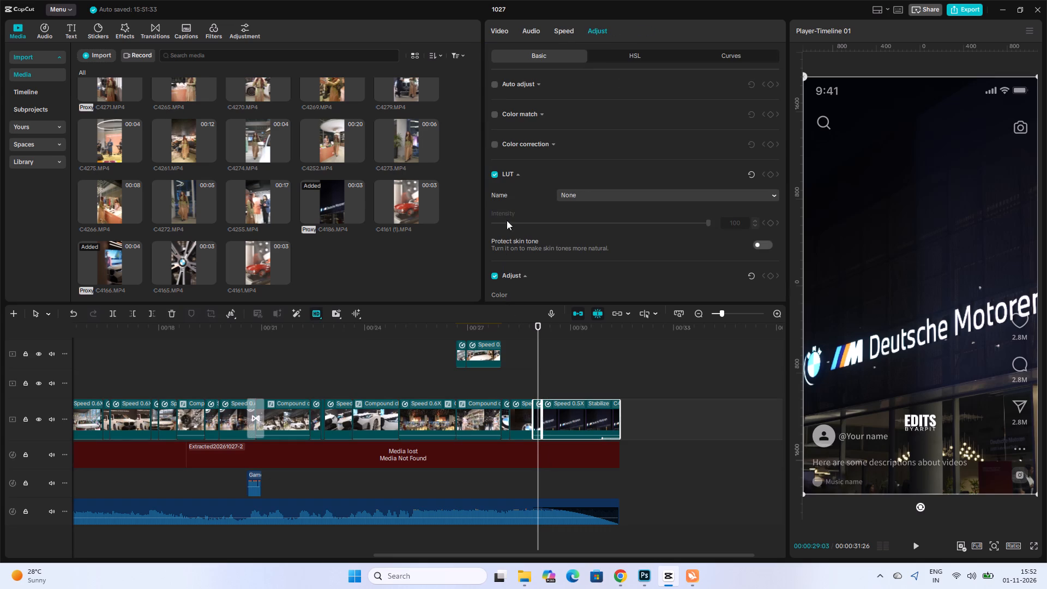
scroll(535, 140, up, 8)
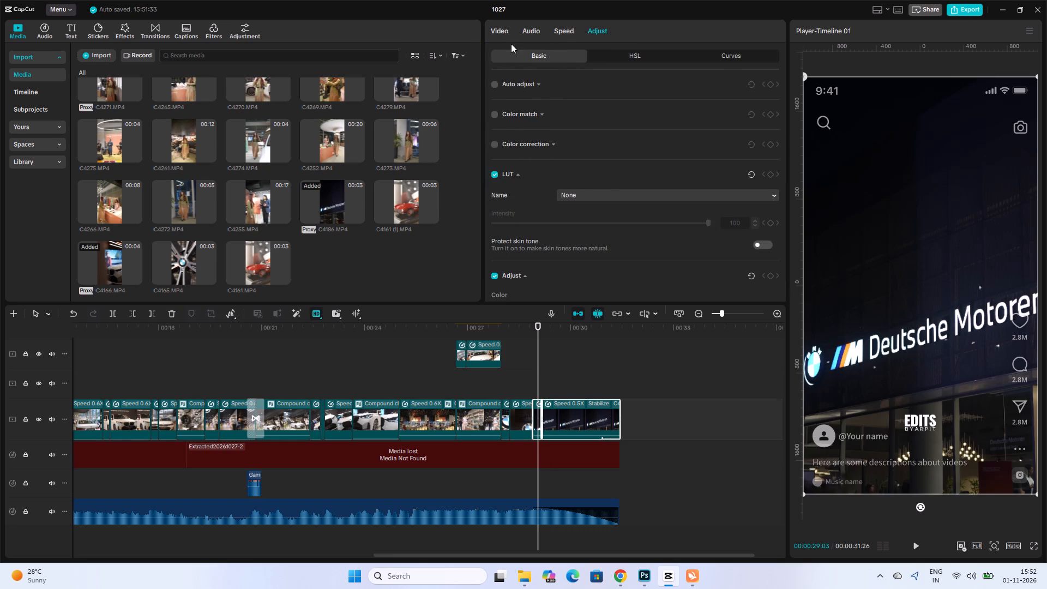
click(499, 38)
double_click(494, 256)
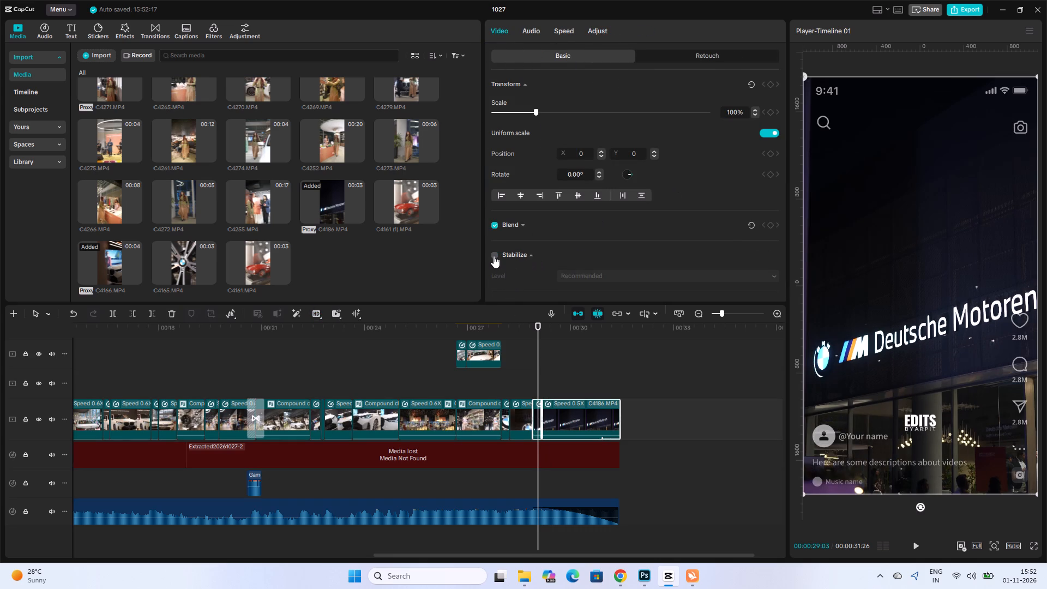
click(494, 256)
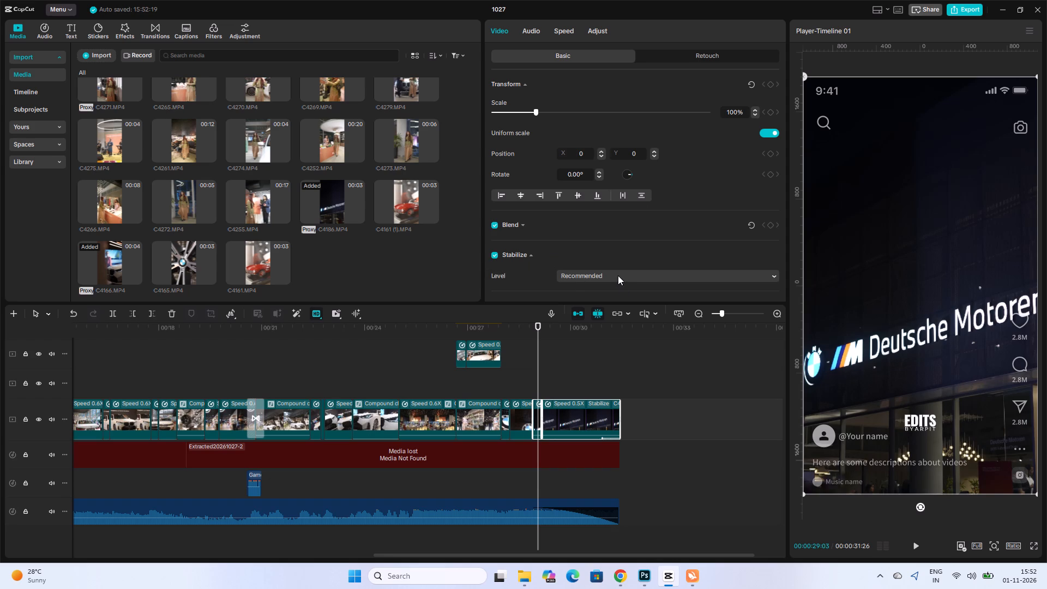
click(618, 275)
click(609, 327)
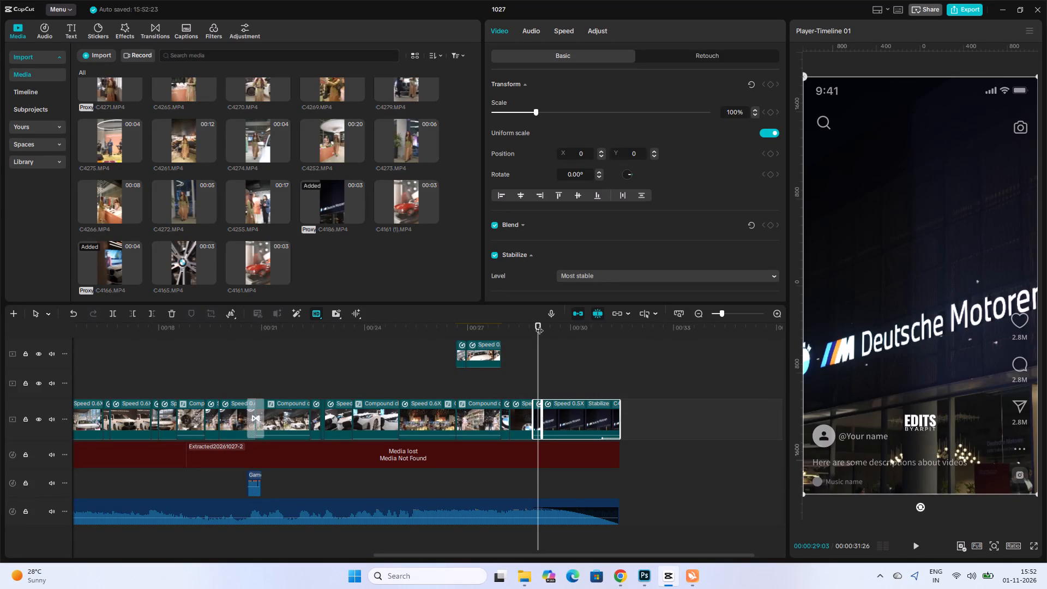
Play the video from the very beginning, reviewing the showroom, car and BMW logo shots up to the wheel display.
drag(538, 325, 0, 431)
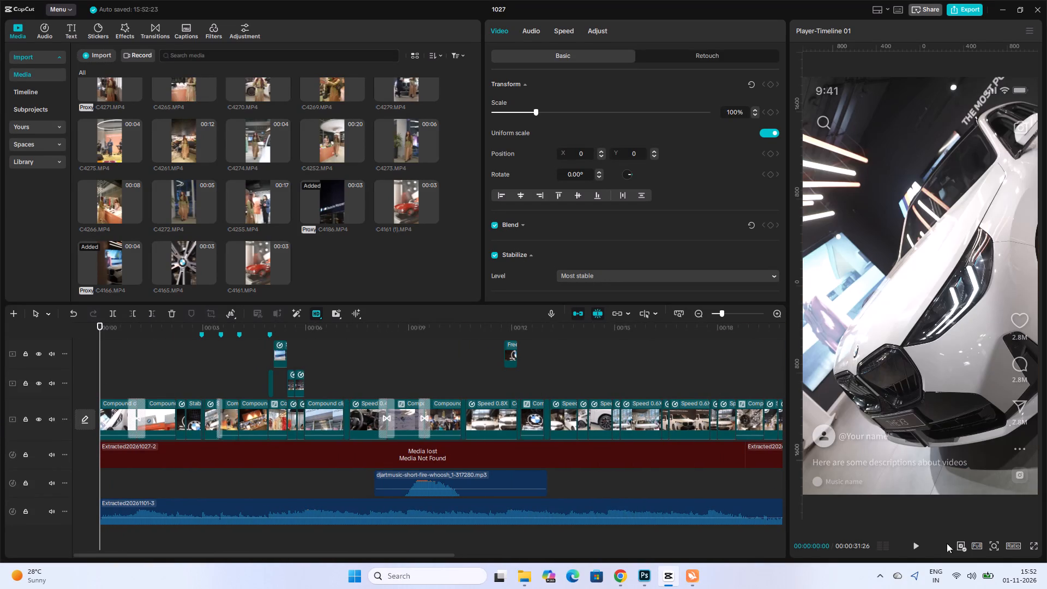
click(913, 549)
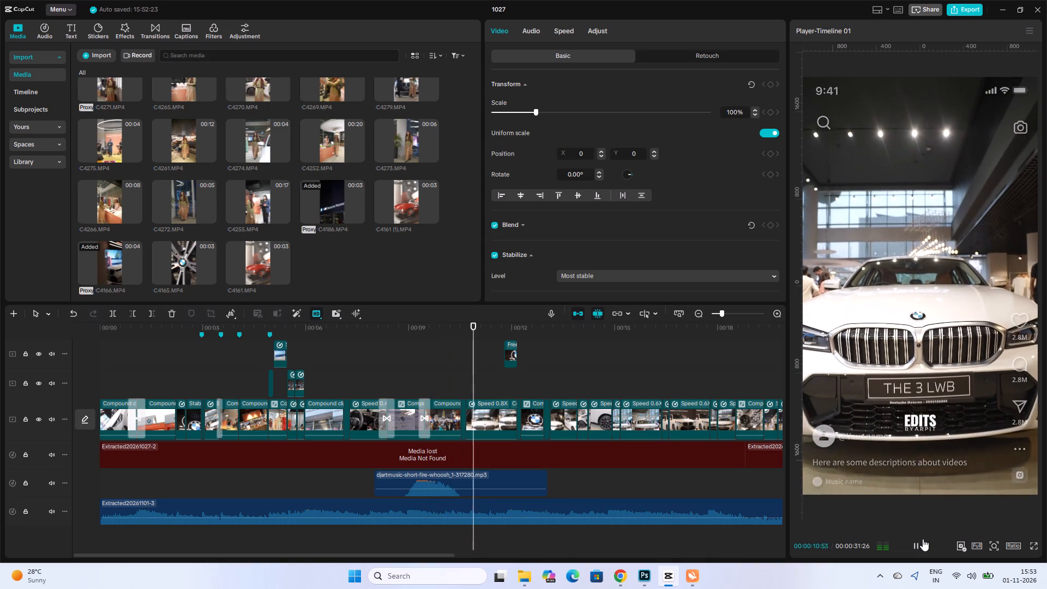
key(space)
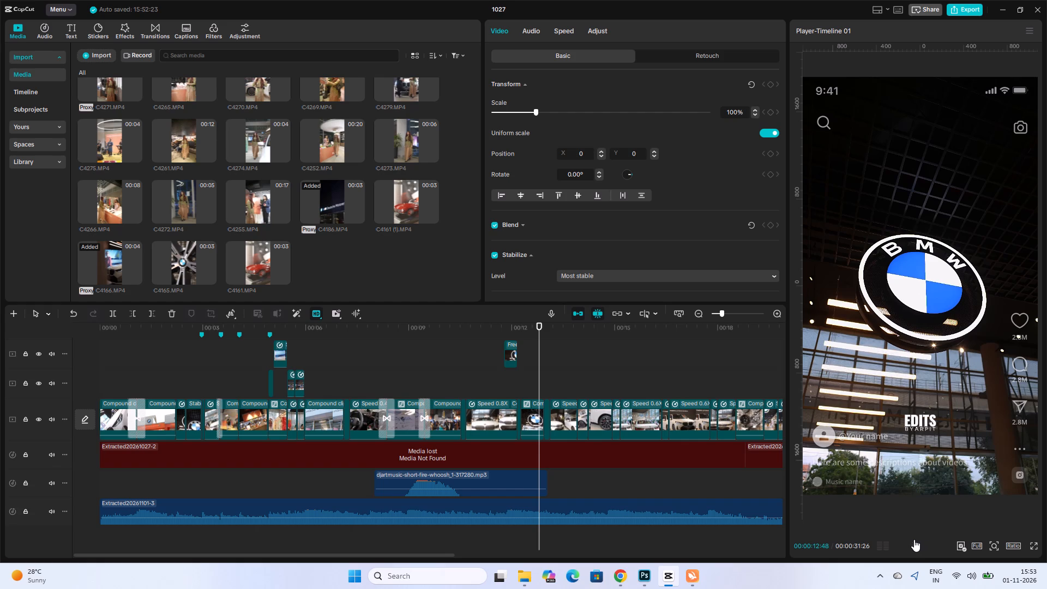
key(space)
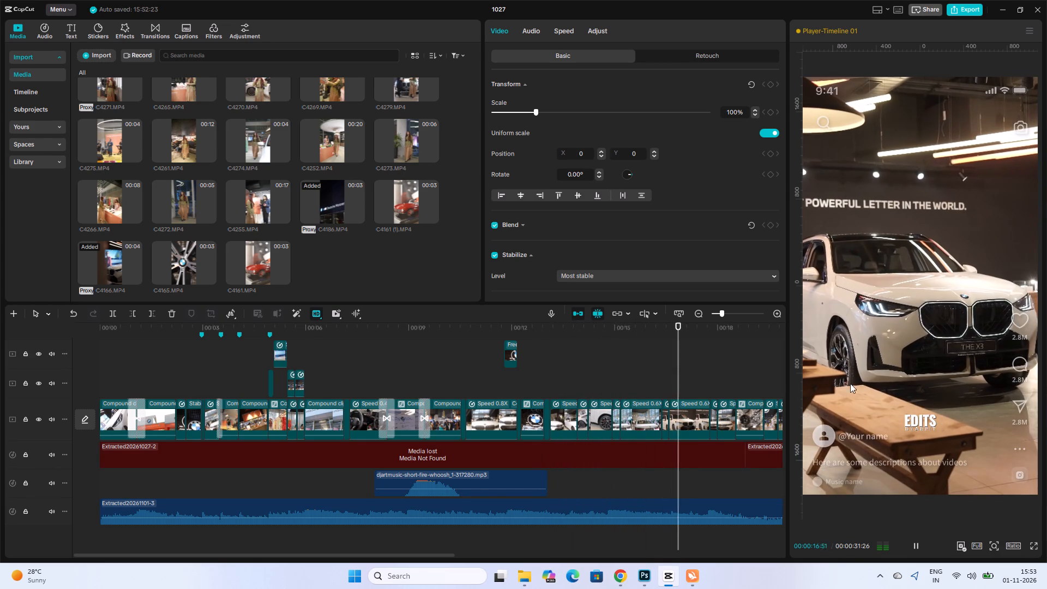
key(space)
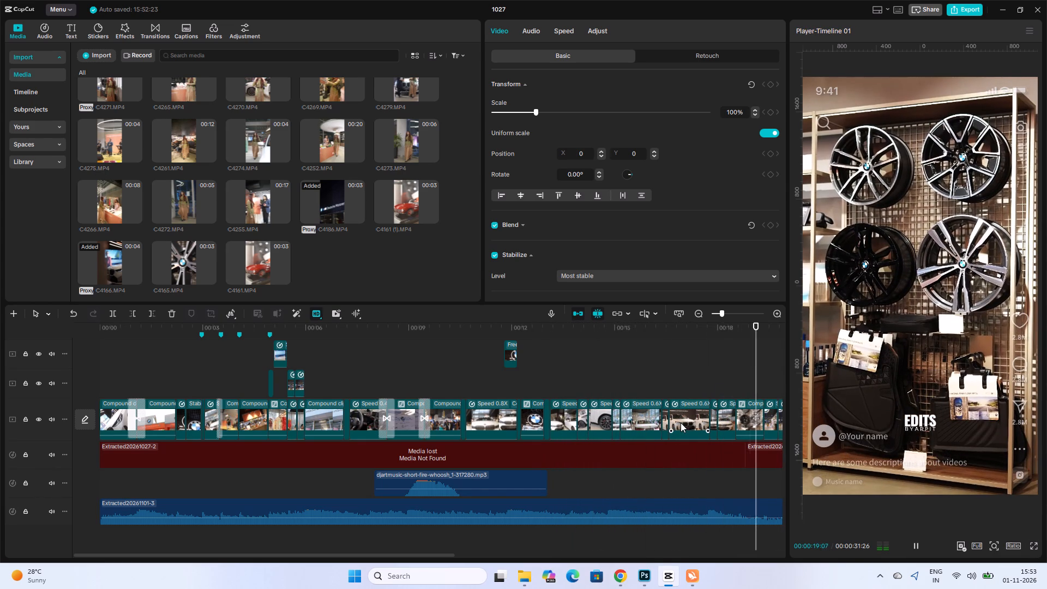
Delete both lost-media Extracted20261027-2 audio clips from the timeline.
alt+scroll(681, 423, down, 3)
alt+scroll(681, 423, up, 1)
alt+scroll(681, 425, down, 4)
ctrl+scroll(684, 429, down, 3)
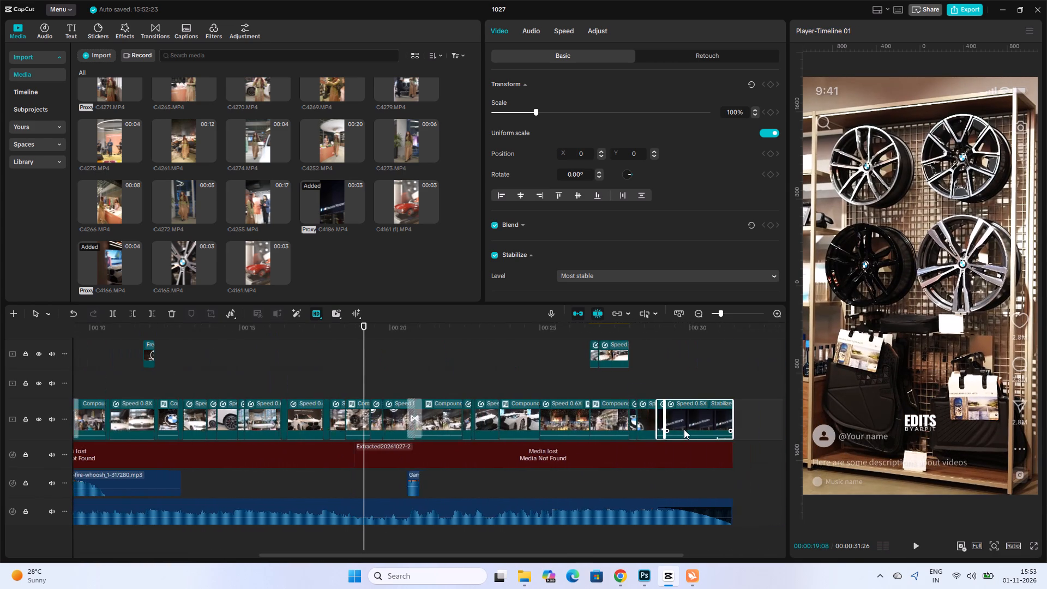
ctrl+scroll(687, 426, down, 2)
click(492, 461)
key(Delete)
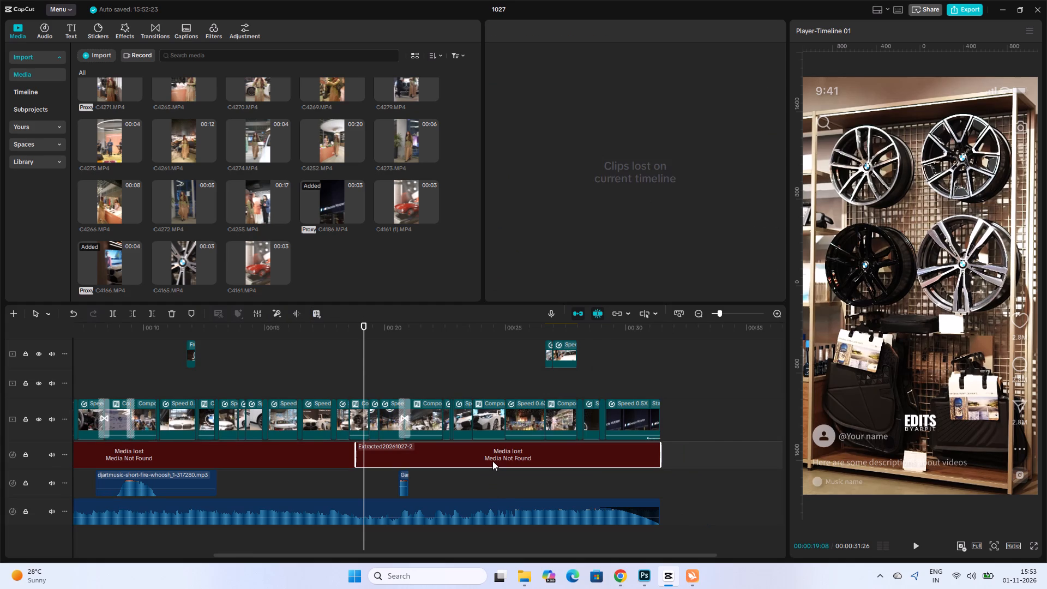
click(330, 448)
key(Delete)
Replay the transition from the BMW logo shot to the white sedan around 20 seconds, checking the neighbouring shots as well.
ctrl+scroll(350, 402, down, 2)
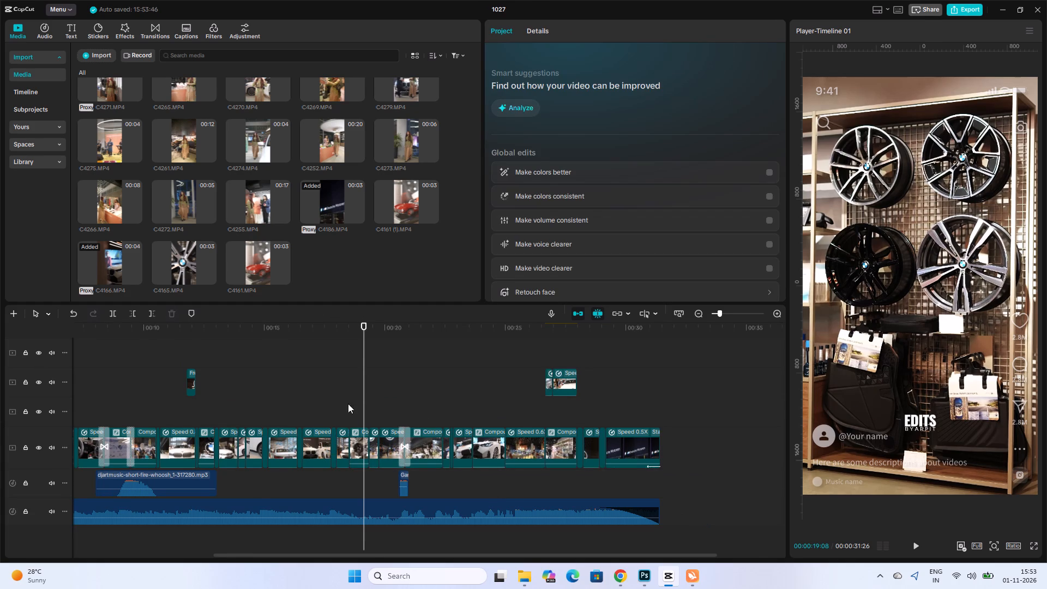
ctrl+scroll(348, 404, down, 1)
key(space)
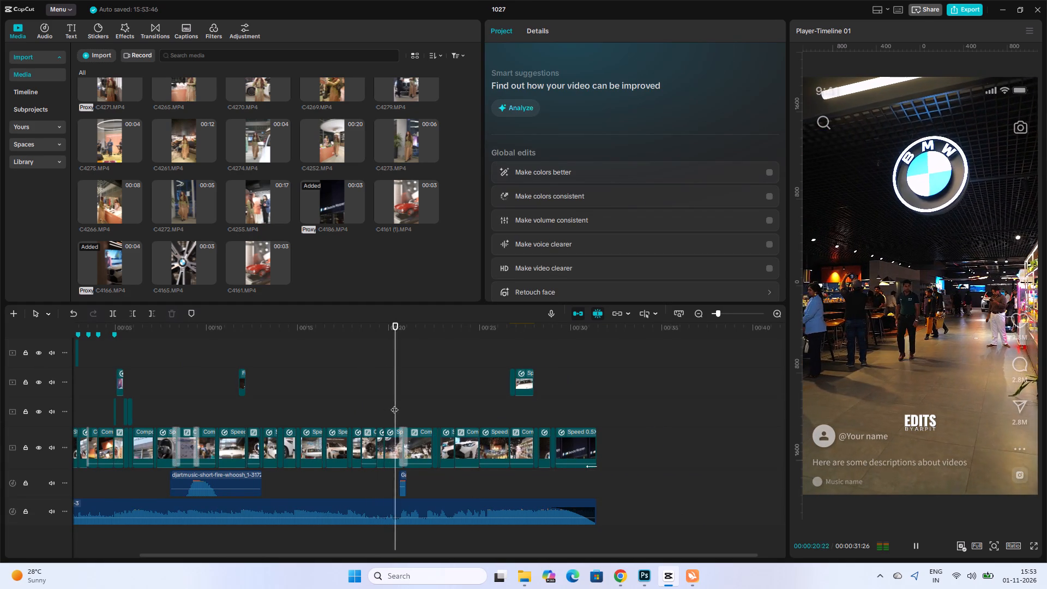
click(404, 403)
key(space)
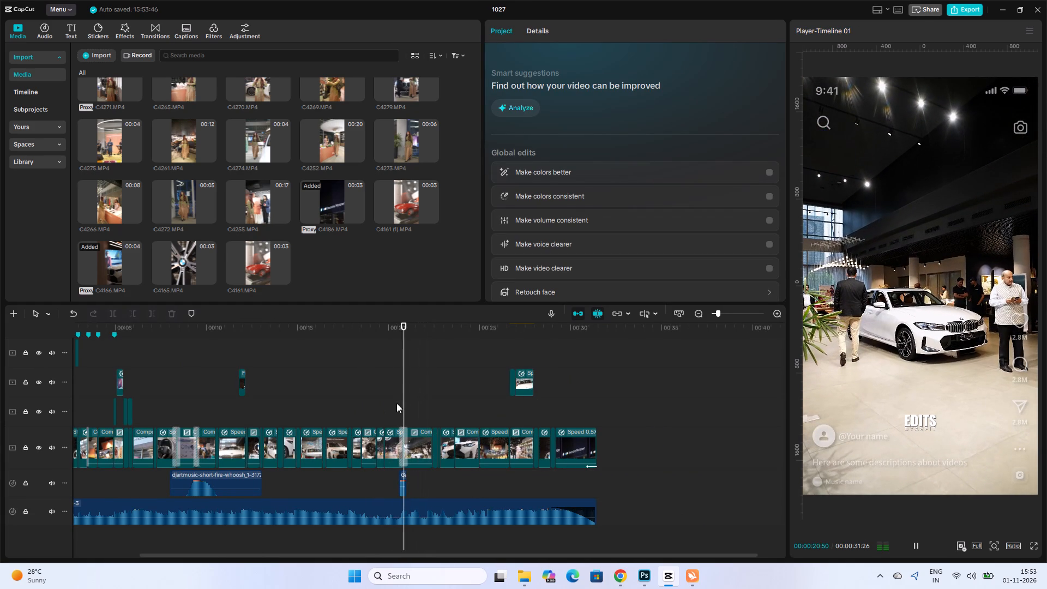
click(396, 403)
key(space)
key(space)
click(399, 401)
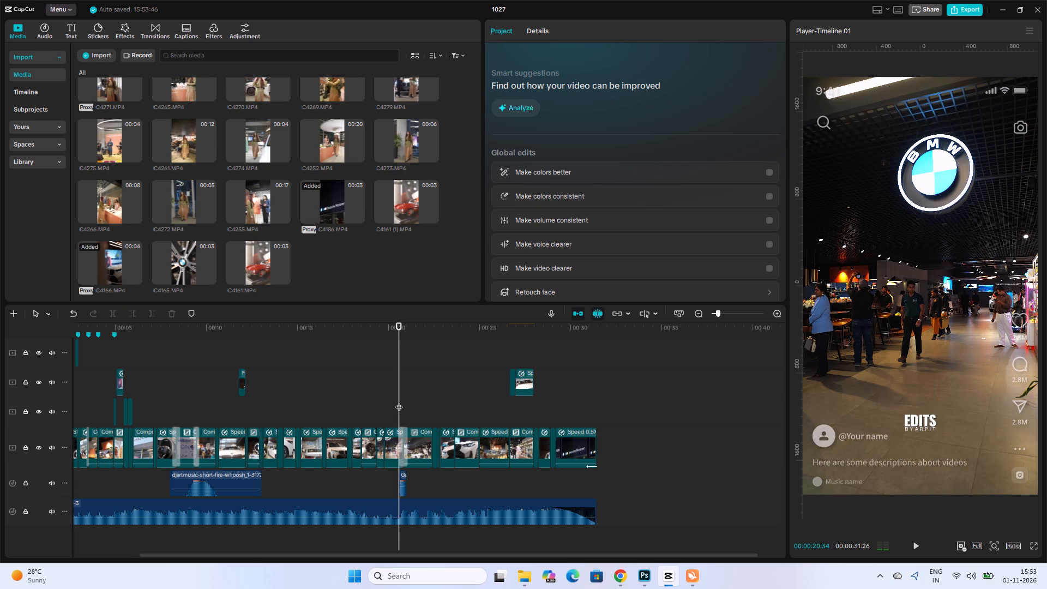
key(space)
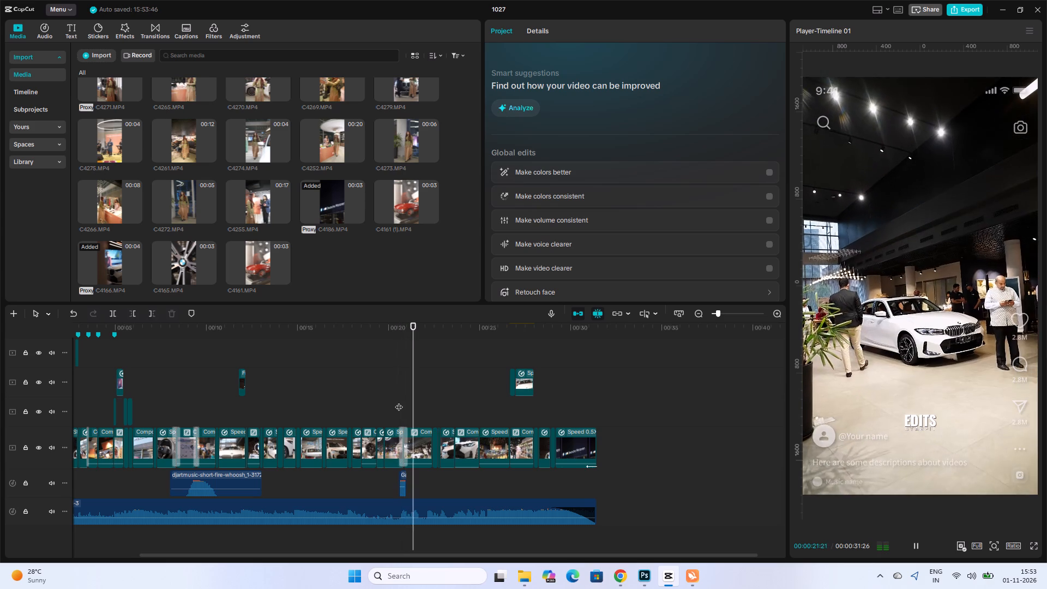
click(399, 401)
key(space)
key(space)
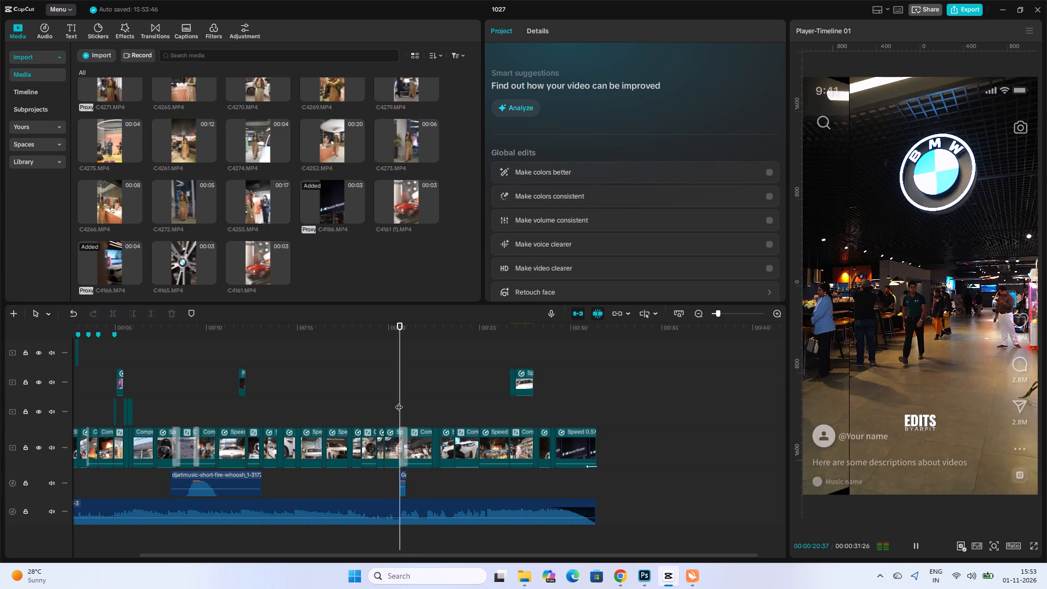
key(space)
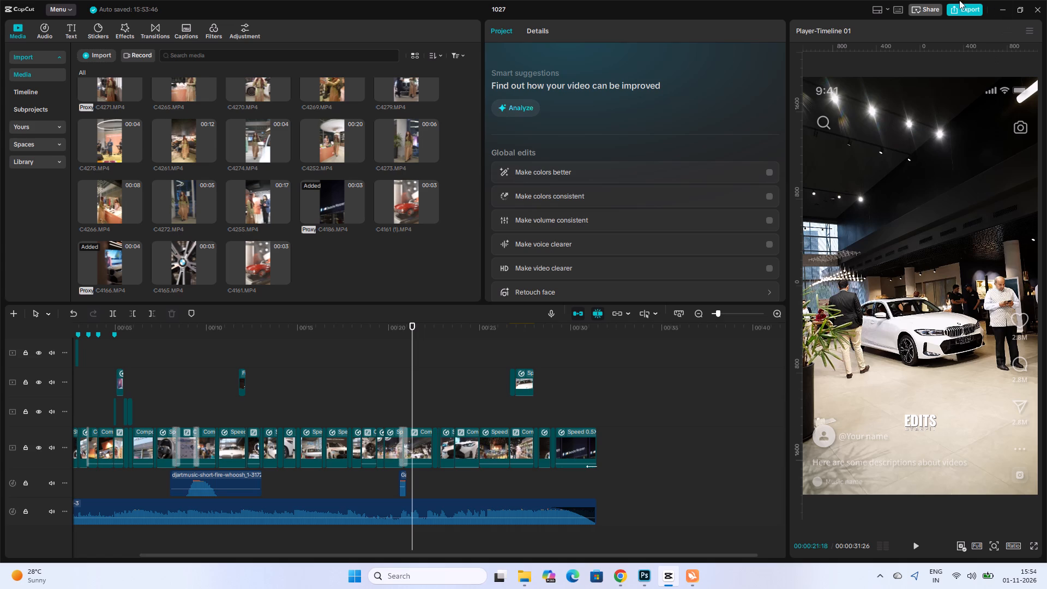
click(297, 414)
drag(295, 402, 448, 406)
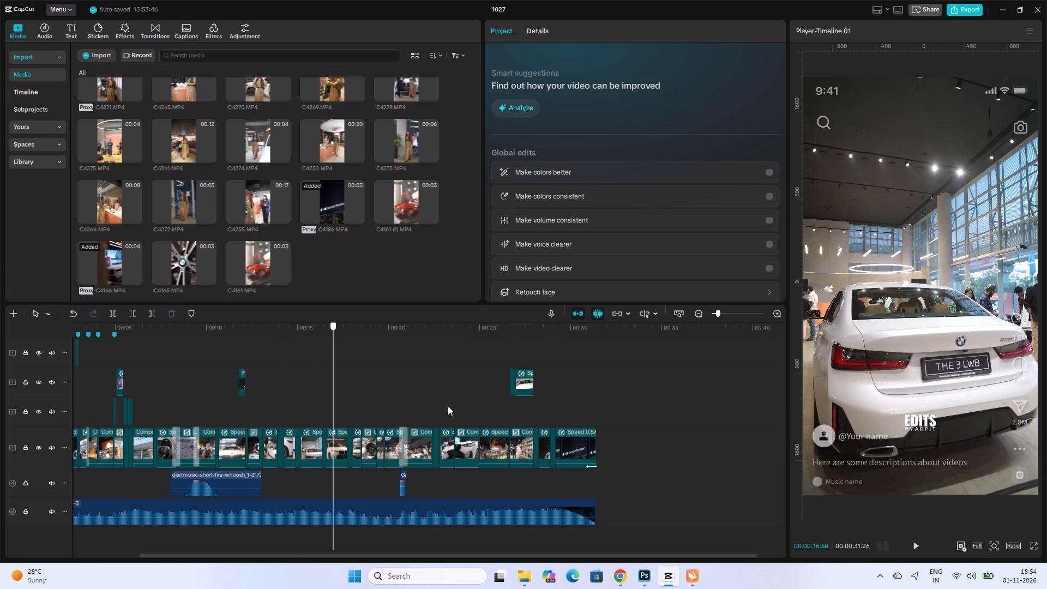
drag(448, 406, 477, 378)
Save the project.
key(ctrl+s)
key(ctrl+s)
key(ctrl+s)
key(ctrl+s)
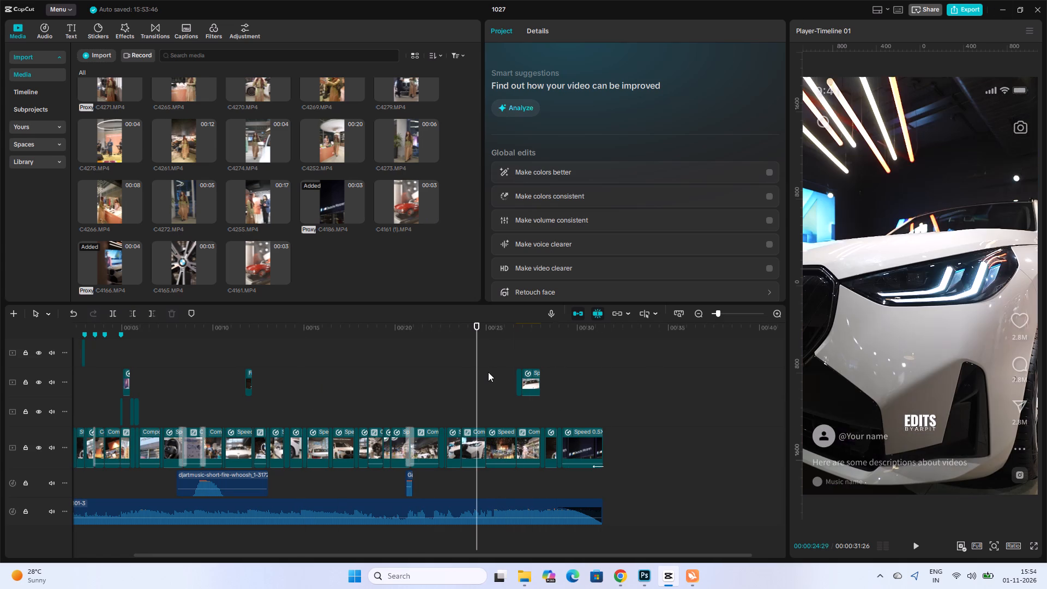
key(ctrl+s)
key(ctrl+s)
key(ctrl+s)
key(ctrl+s)
key(ctrl+s)
key(ctrl+s)
key(ctrl+s)
key(ctrl+s)
key(ctrl+s)
key(ctrl+s)
key(ctrl+s)
key(ctrl+s)
Open the export settings for the timeline and name the exported video THE 3LWB.
click(970, 8)
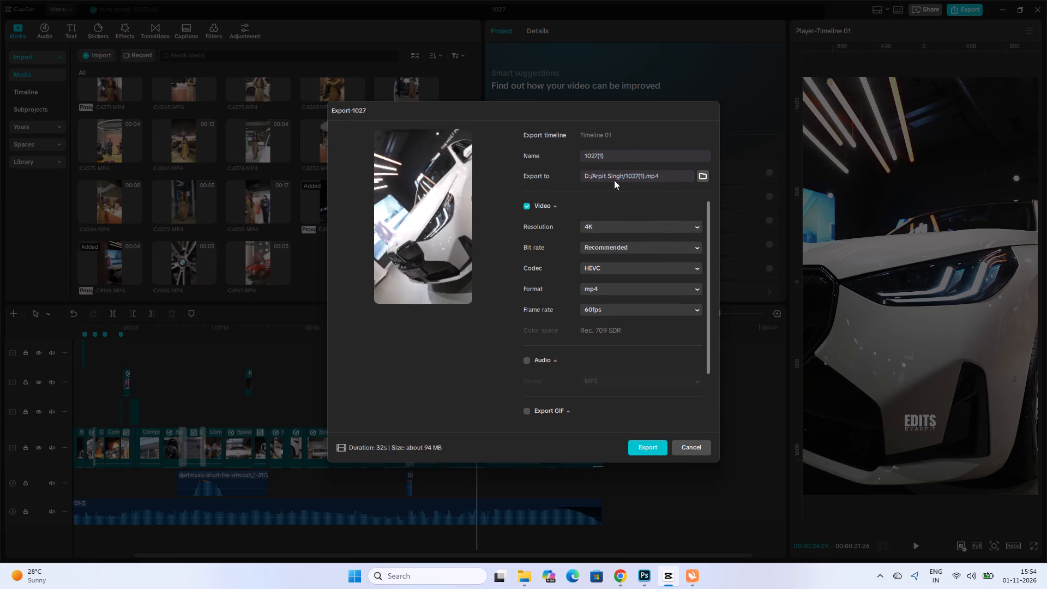
double_click(617, 153)
key(ctrl+s)
key(ctrl+a)
key(shift+b)
key(BackSpace)
key(BackSpace)
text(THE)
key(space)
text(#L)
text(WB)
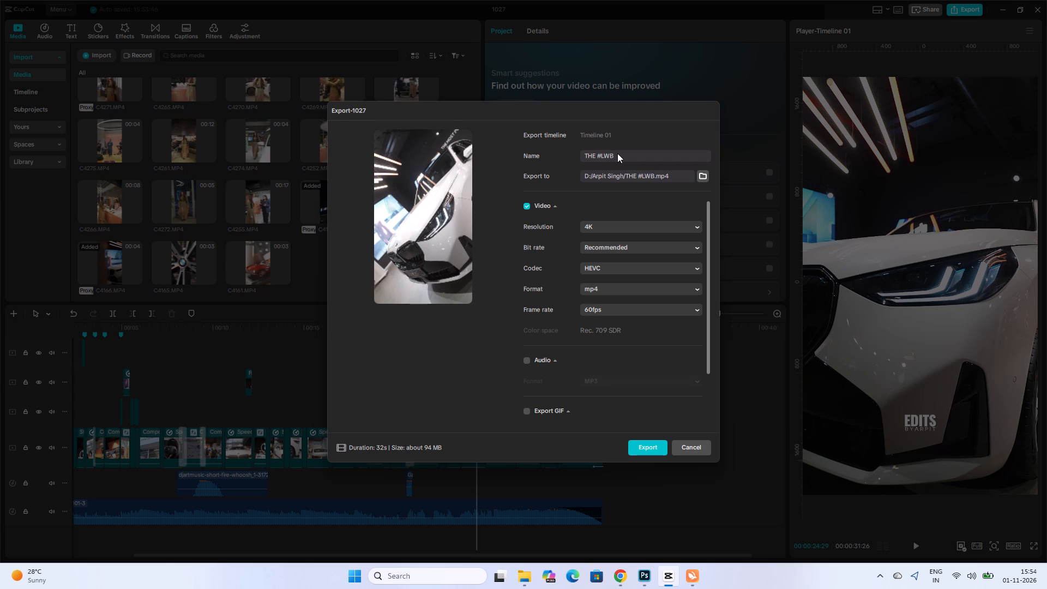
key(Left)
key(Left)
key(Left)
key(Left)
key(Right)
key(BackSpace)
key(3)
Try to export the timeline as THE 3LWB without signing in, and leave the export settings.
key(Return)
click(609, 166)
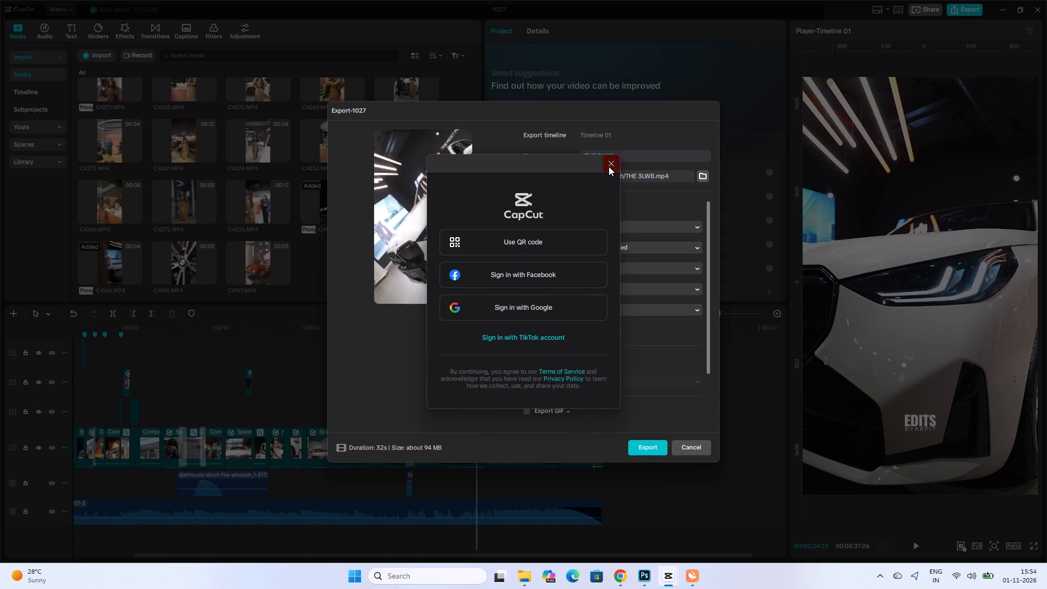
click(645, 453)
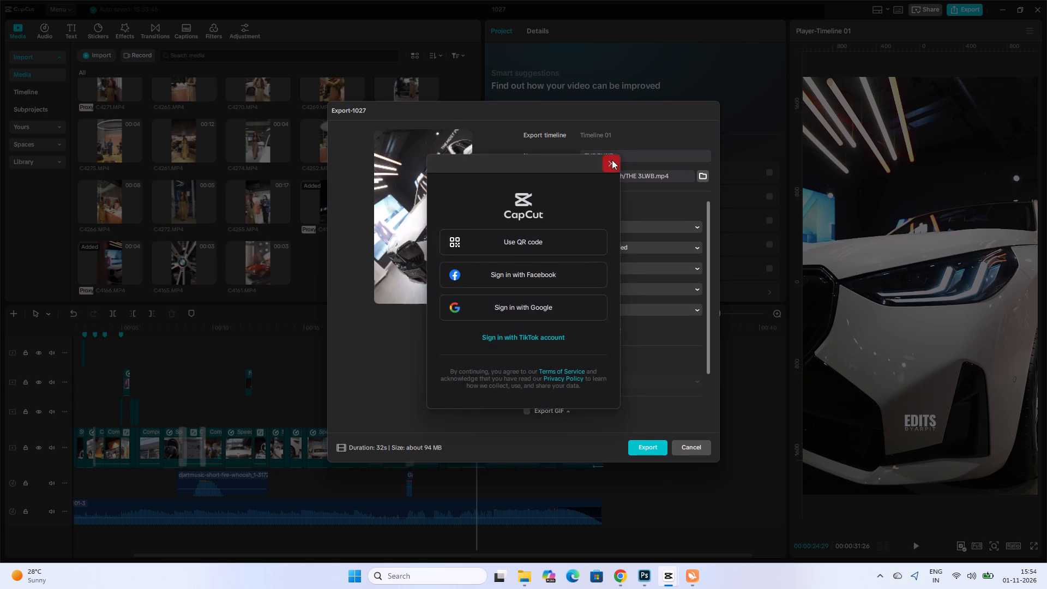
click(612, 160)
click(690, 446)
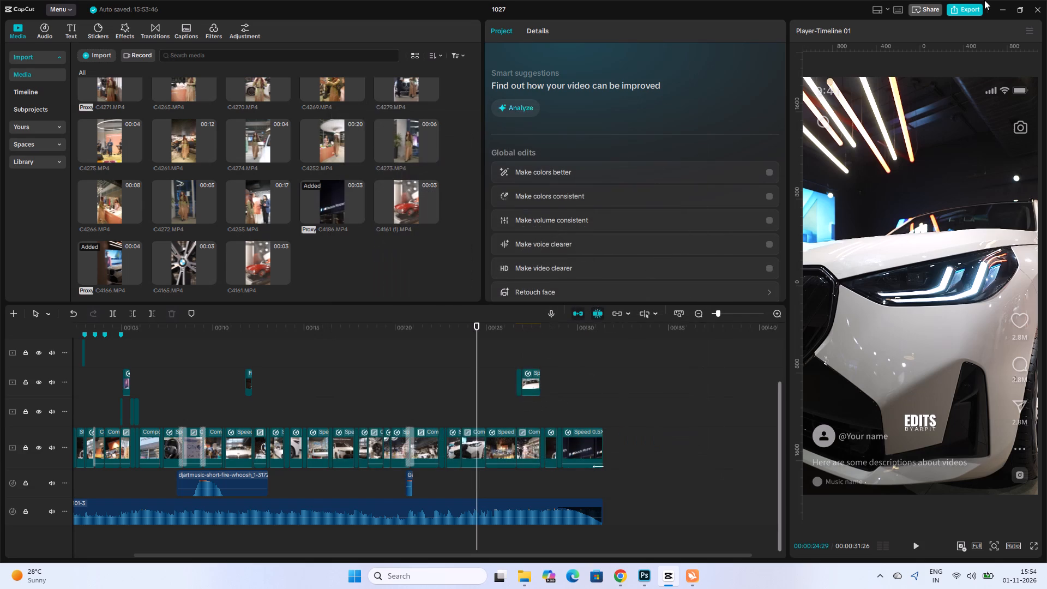
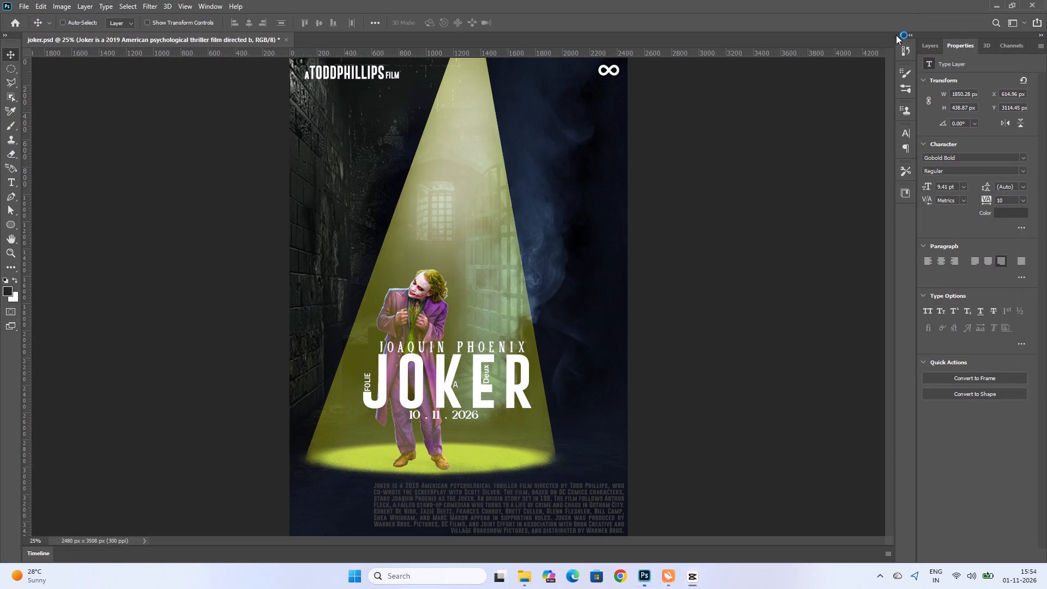
In Photoshop, save the changes to the joker.psd poster document and close the application.
click(1030, 4)
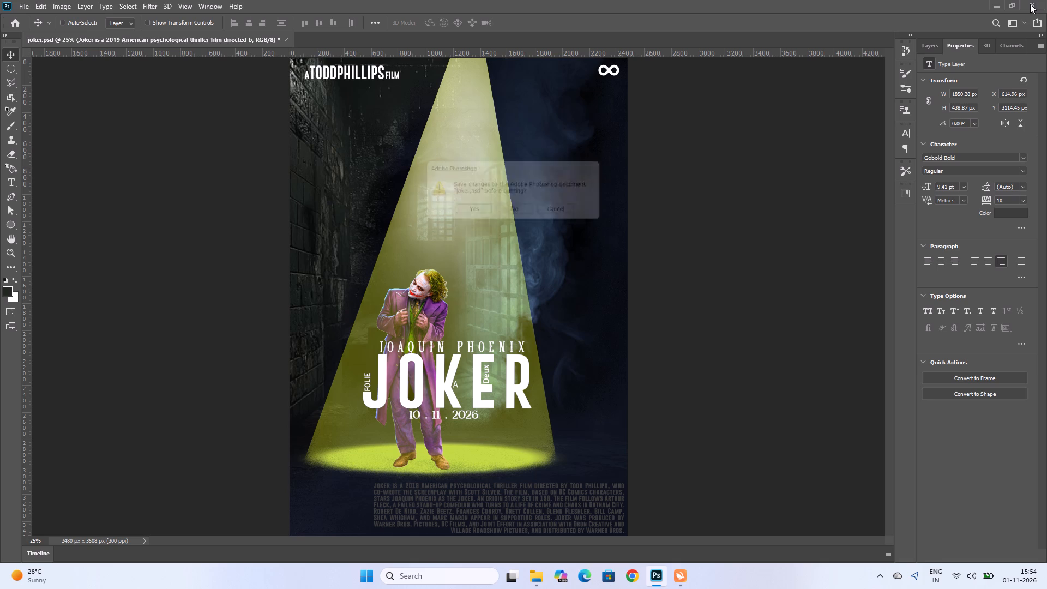
click(563, 212)
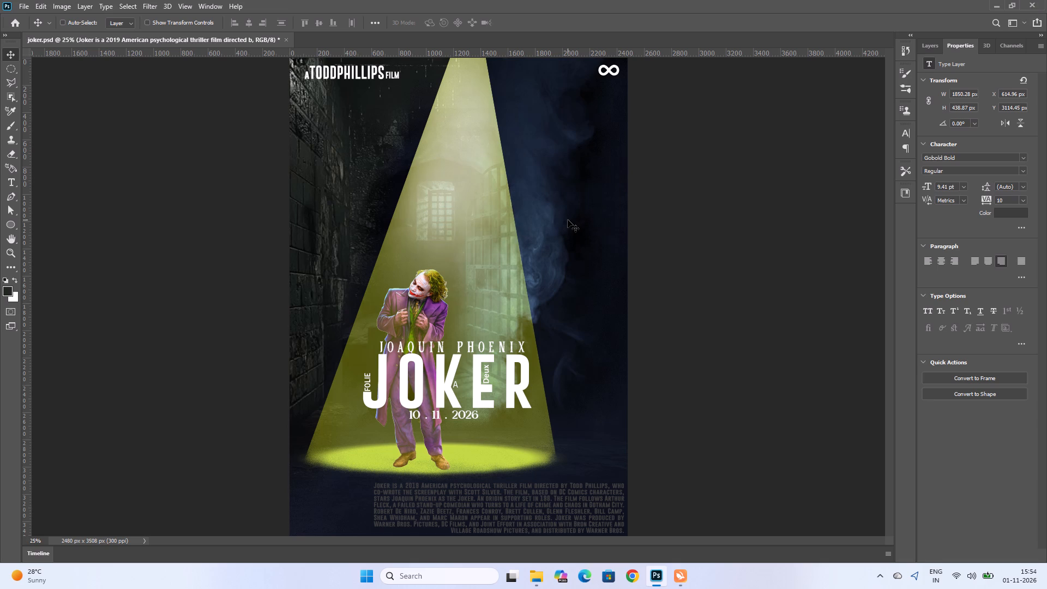
key(ctrl+s)
key(ctrl+s)
click(1030, 5)
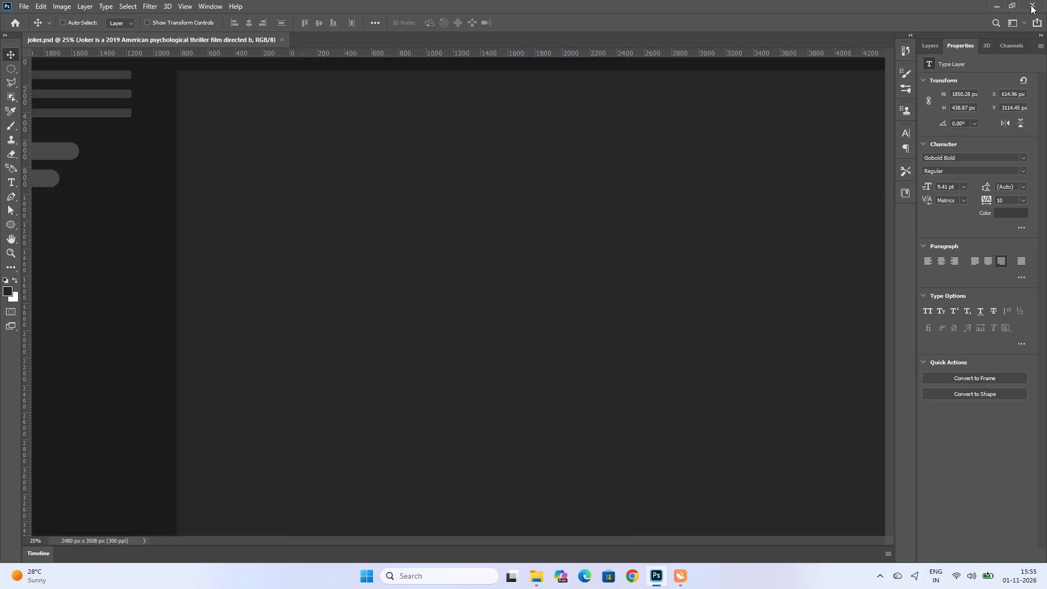
Bring up and close the remaining Turbo VPN and File Explorer windows, leaving an empty desktop.
click(671, 581)
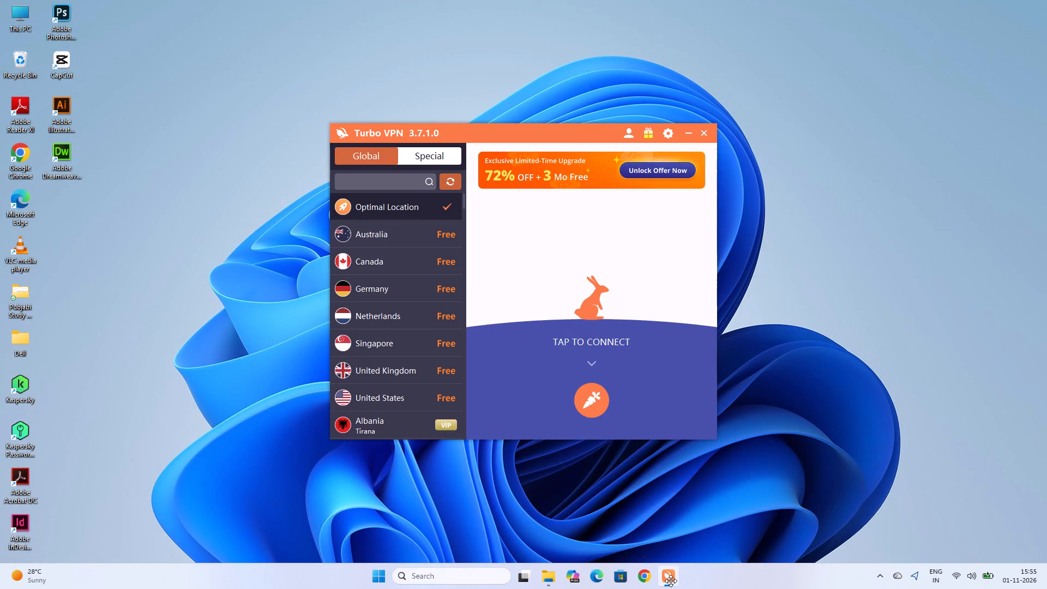
click(556, 571)
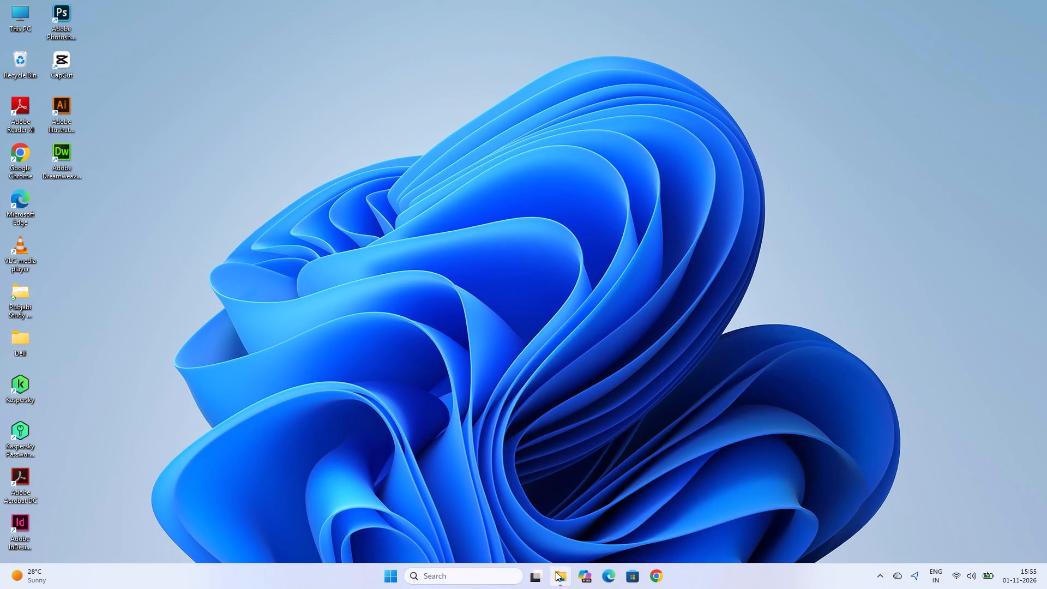
click(1046, 0)
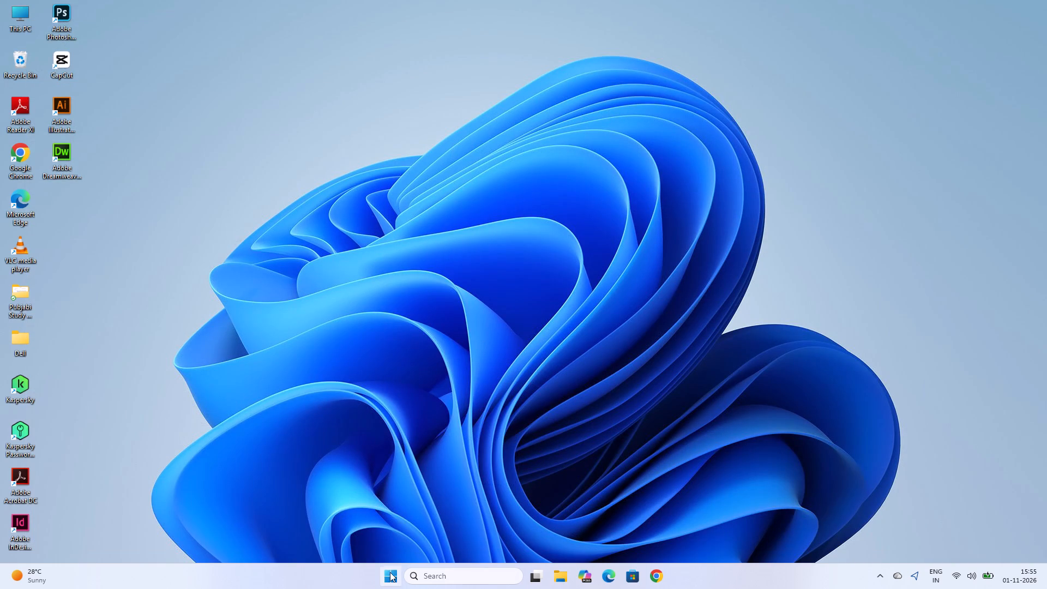
Shut down the computer.
click(391, 572)
click(634, 538)
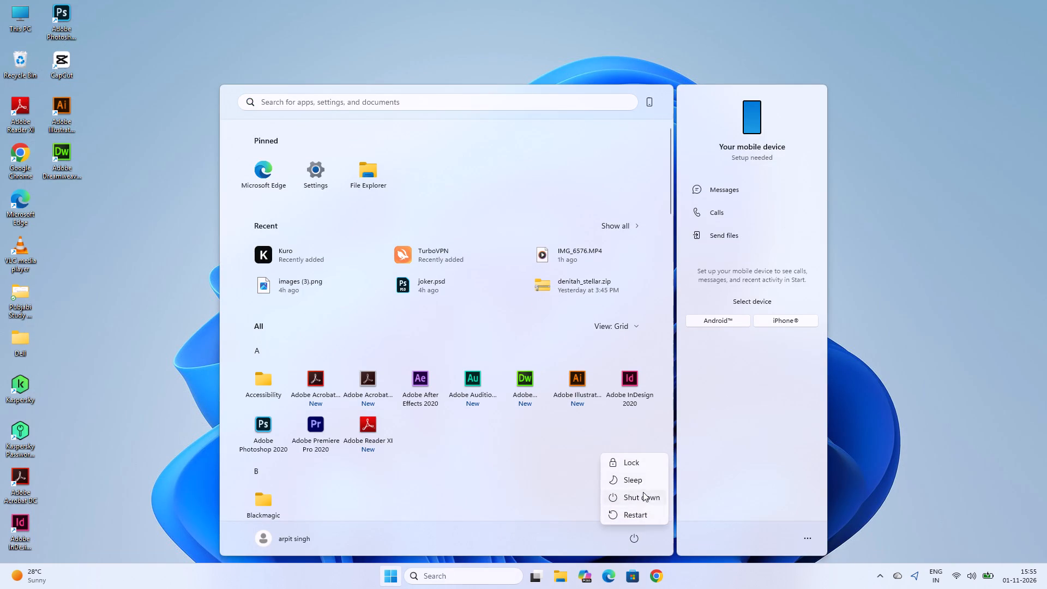
click(643, 497)
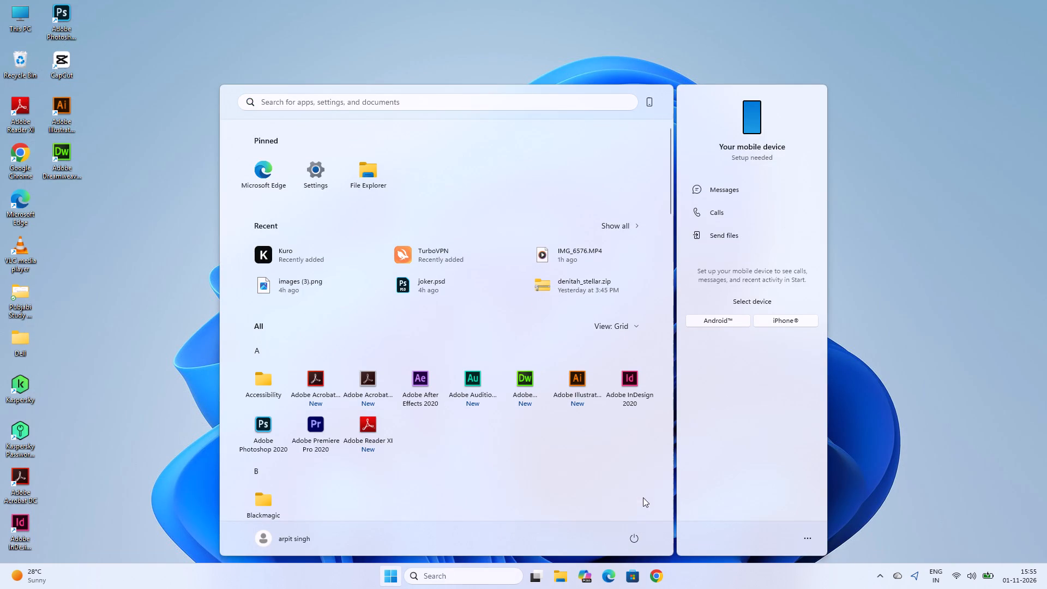